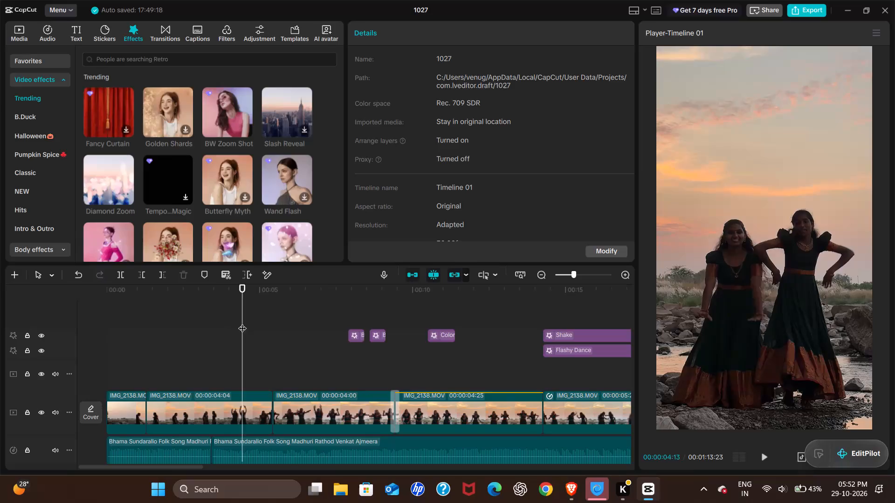
Play the timeline from the beginning to review the dance clips, music and effects in the opening section.
{"action": "left_click_drag", "start_coordinate": [242, 322], "coordinate": [9, 359]}
{"action": "key", "text": "space"}
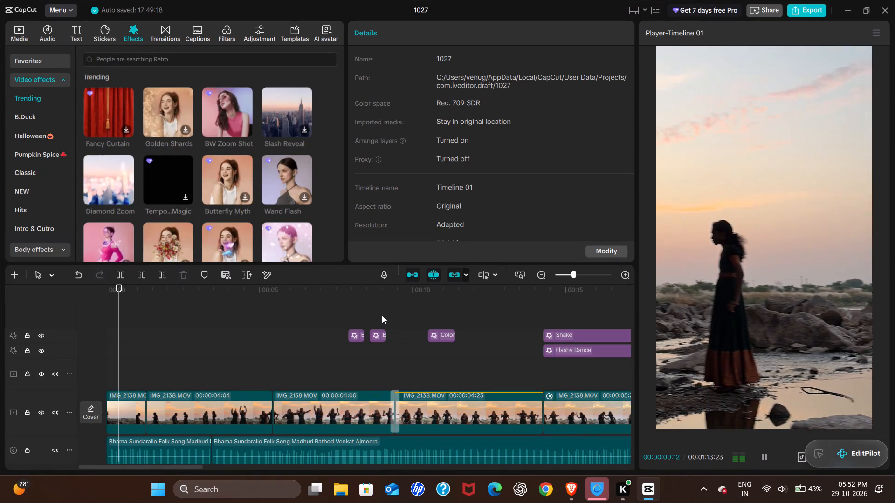
{"action": "key", "text": "space"}
{"action": "key", "text": "space"}
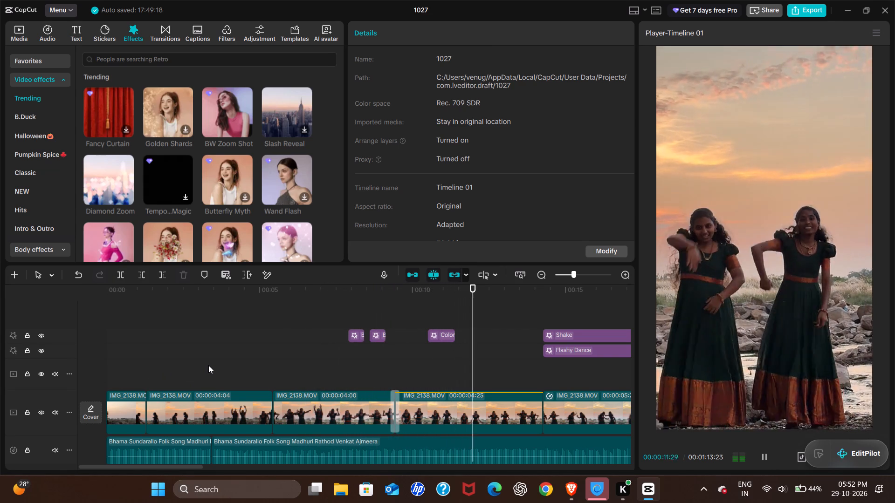
{"action": "scroll", "coordinate": [208, 365], "scroll_direction": "left", "scroll_amount": 1}
{"action": "key", "text": "space"}
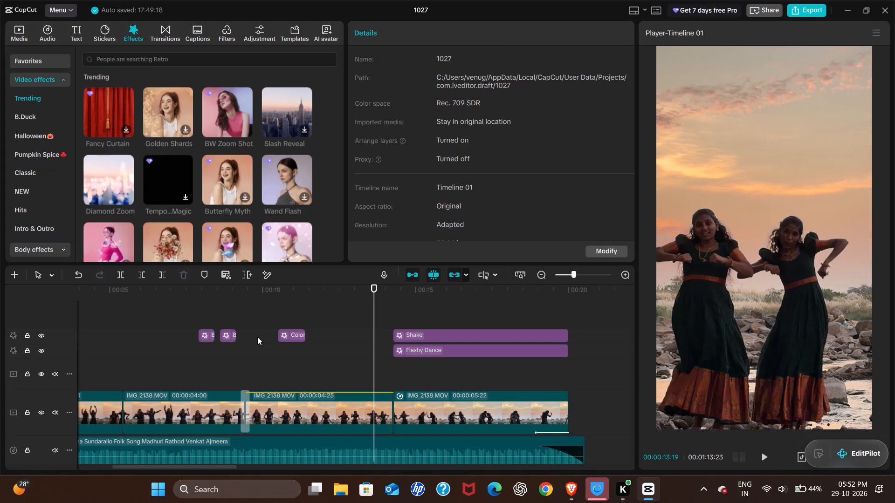
Return to the start of the timeline and examine the first clip's opening frames one by one.
{"action": "left_click", "coordinate": [326, 319]}
{"action": "scroll", "coordinate": [326, 319], "scroll_direction": "right", "scroll_amount": 19}
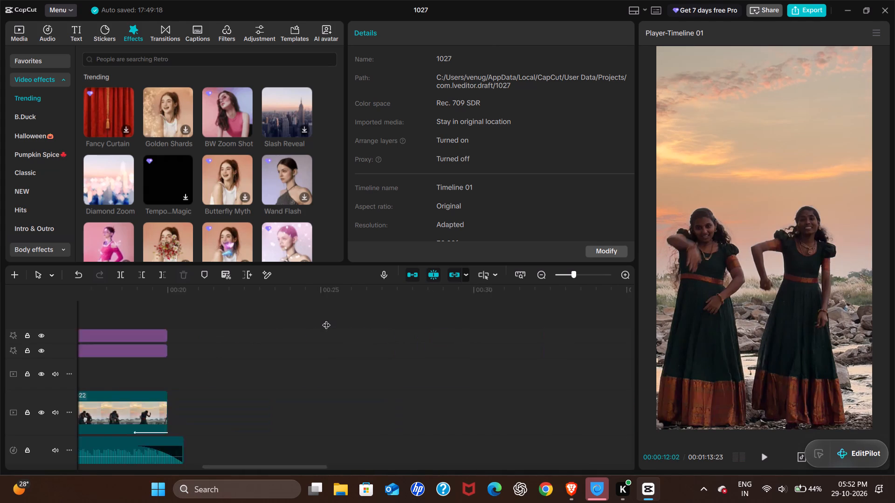
{"action": "left_click", "coordinate": [228, 318]}
{"action": "left_click", "coordinate": [169, 306]}
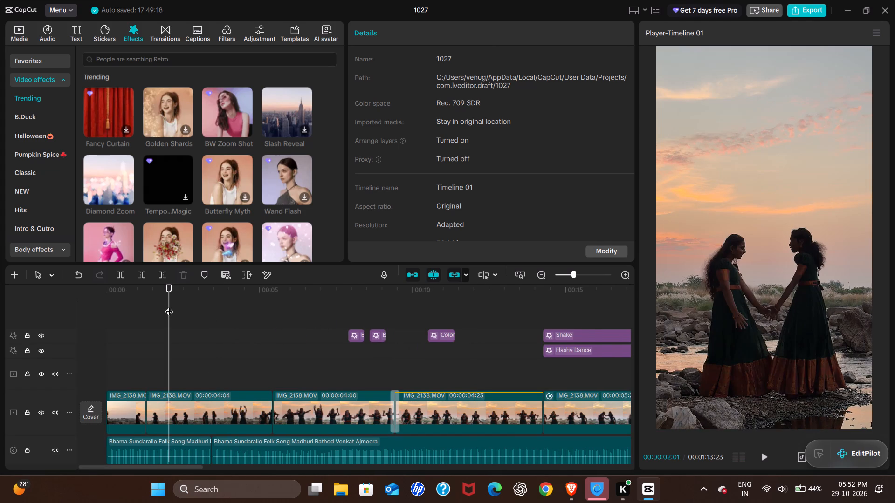
{"action": "key", "text": "Left"}
{"action": "key", "text": "Left"}
{"action": "key", "text": "Left"}
{"action": "key", "text": "Left"}
{"action": "key", "text": "Left"}
{"action": "key", "text": "Left"}
{"action": "key", "text": "Left"}
{"action": "key", "text": "Left"}
{"action": "key", "text": "Left"}
{"action": "key", "text": "Left"}
{"action": "key", "text": "Left"}
{"action": "key", "text": "Left"}
{"action": "key", "text": "Left"}
{"action": "key", "text": "Left"}
{"action": "key", "text": "Left"}
{"action": "key", "text": "Left"}
{"action": "key", "text": "Left"}
{"action": "key", "text": "Left"}
{"action": "key", "text": "Left"}
{"action": "key", "text": "Left"}
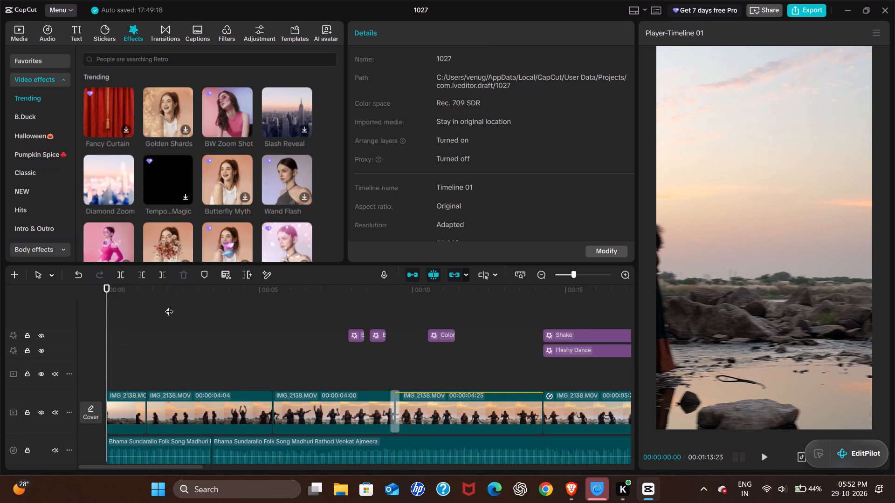
{"action": "key", "text": "Left"}
{"action": "key", "text": "Right"}
{"action": "key", "text": "Right"}
{"action": "key", "text": "Right"}
{"action": "key", "text": "Right"}
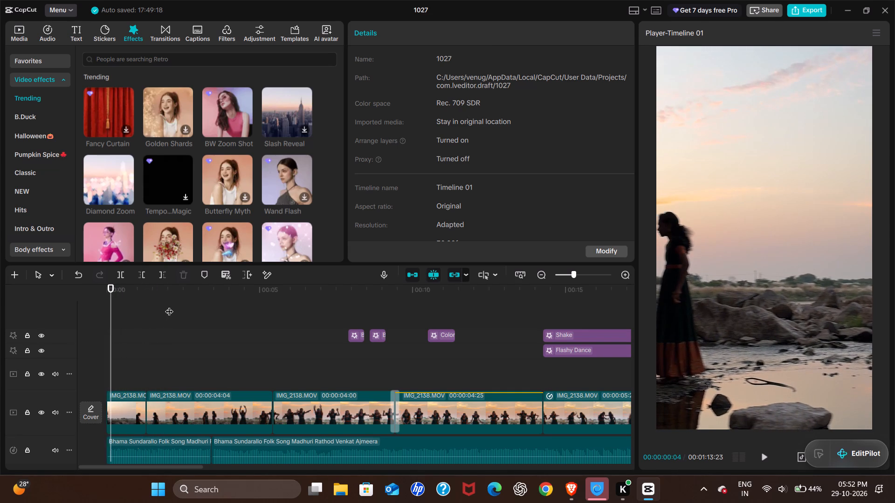
{"action": "key", "text": "Right"}
{"action": "key", "text": "Left"}
{"action": "key", "text": "Left"}
{"action": "key", "text": "Left"}
{"action": "key", "text": "Left"}
{"action": "key", "text": "Left"}
{"action": "key", "text": "Right"}
{"action": "key", "text": "Right"}
{"action": "key", "text": "Right"}
{"action": "key", "text": "Right"}
{"action": "key", "text": "Right"}
{"action": "key", "text": "Right"}
{"action": "key", "text": "Right"}
{"action": "key", "text": "Right"}
{"action": "key", "text": "Right"}
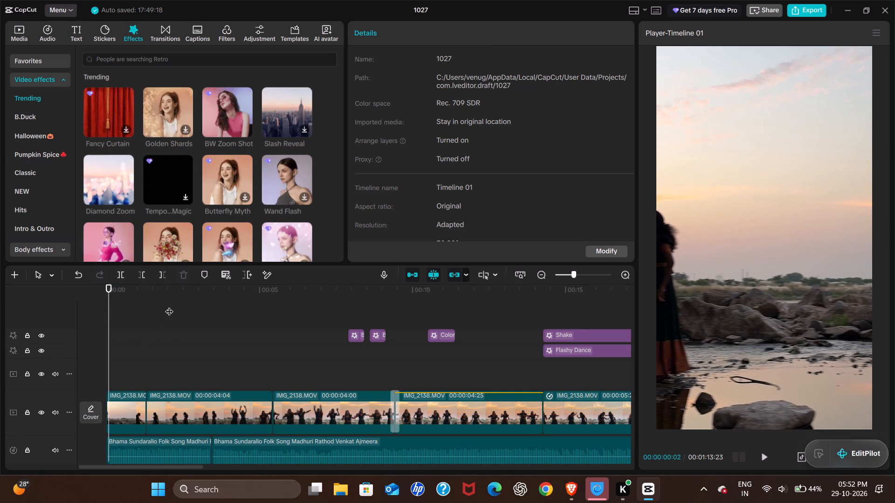
{"action": "key", "text": "Left"}
{"action": "key", "text": "Left"}
{"action": "key", "text": "Left"}
{"action": "key", "text": "Left"}
{"action": "key", "text": "Left"}
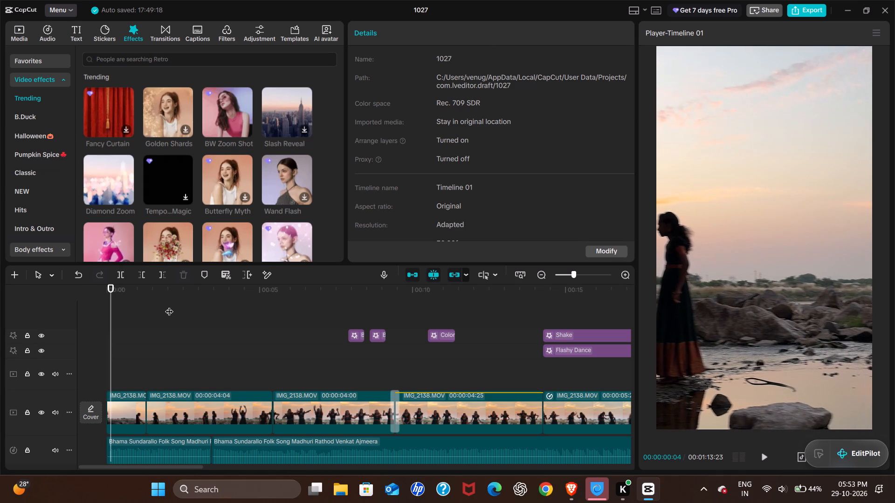
{"action": "key", "text": "Left"}
{"action": "key", "text": "Left"}
{"action": "key", "text": "Left"}
Examine the first clip frame by frame through the cut into the second clip and back.
{"action": "key", "text": "Right"}
{"action": "key", "text": "Right"}
{"action": "key", "text": "Right"}
{"action": "key", "text": "Right"}
{"action": "key", "text": "Right"}
{"action": "key", "text": "Right"}
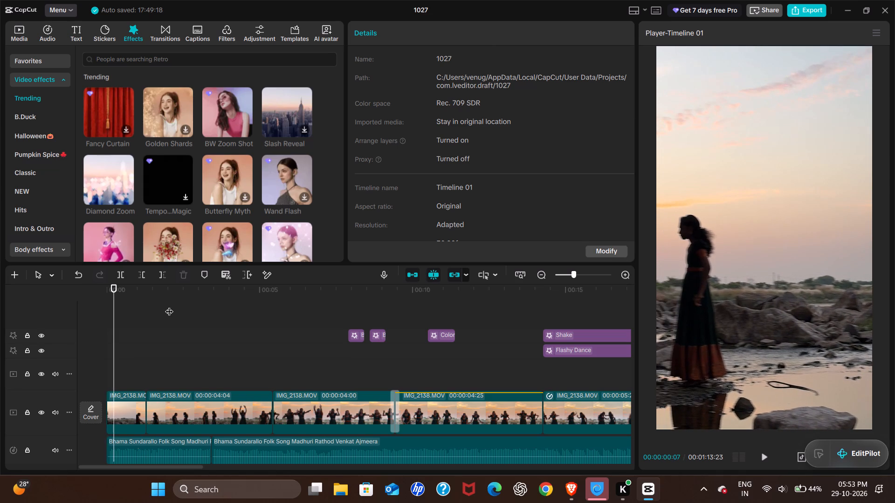
{"action": "key", "text": "Right"}
{"action": "key", "text": "Right"}
{"action": "key", "text": "Left"}
{"action": "key", "text": "Right"}
{"action": "key", "text": "Right"}
{"action": "key", "text": "Right"}
{"action": "key", "text": "Right"}
{"action": "key", "text": "Right"}
{"action": "key", "text": "Right"}
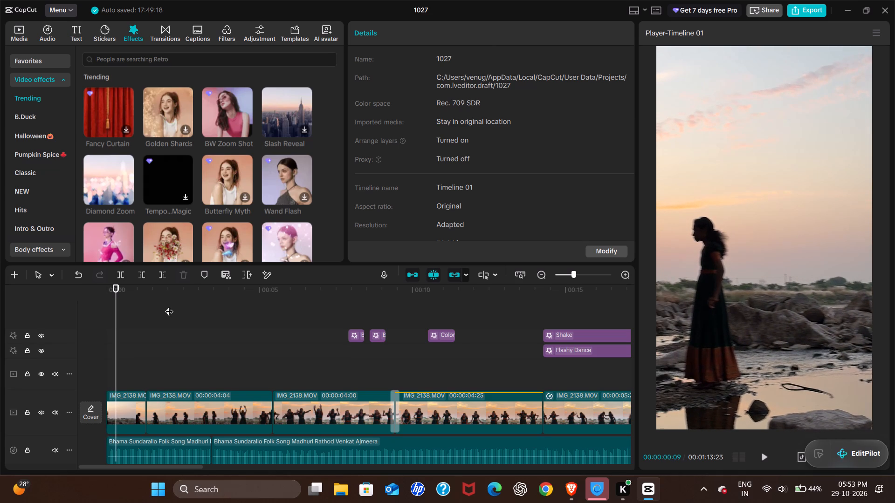
{"action": "key", "text": "Right"}
{"action": "key", "text": "Right"}
{"action": "key", "text": "Right"}
{"action": "key", "text": "Right"}
{"action": "key", "text": "Right"}
{"action": "key", "text": "Right"}
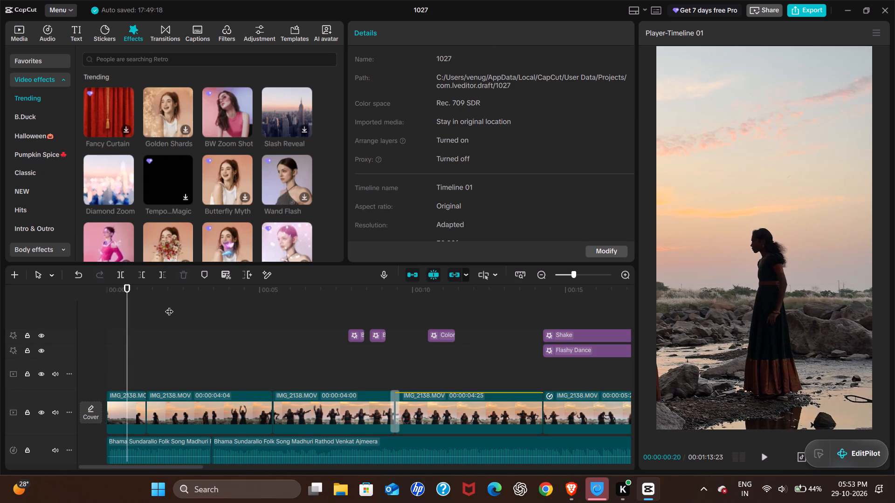
{"action": "key", "text": "Right"}
{"action": "key", "text": "Right"}
{"action": "key", "text": "Right"}
{"action": "key", "text": "Right"}
{"action": "key", "text": "Right"}
{"action": "key", "text": "Right"}
{"action": "key", "text": "Right"}
{"action": "key", "text": "Right"}
{"action": "key", "text": "Right"}
{"action": "key", "text": "Right"}
{"action": "key", "text": "Right"}
{"action": "key", "text": "Right"}
{"action": "key", "text": "Right"}
{"action": "key", "text": "Right"}
{"action": "key", "text": "Right"}
{"action": "key", "text": "Right"}
{"action": "key", "text": "Right"}
{"action": "key", "text": "Right"}
{"action": "key", "text": "Right"}
{"action": "key", "text": "Right"}
{"action": "key", "text": "Right"}
{"action": "key", "text": "Right"}
{"action": "key", "text": "Right"}
{"action": "key", "text": "Right"}
{"action": "key", "text": "Right"}
{"action": "key", "text": "Right"}
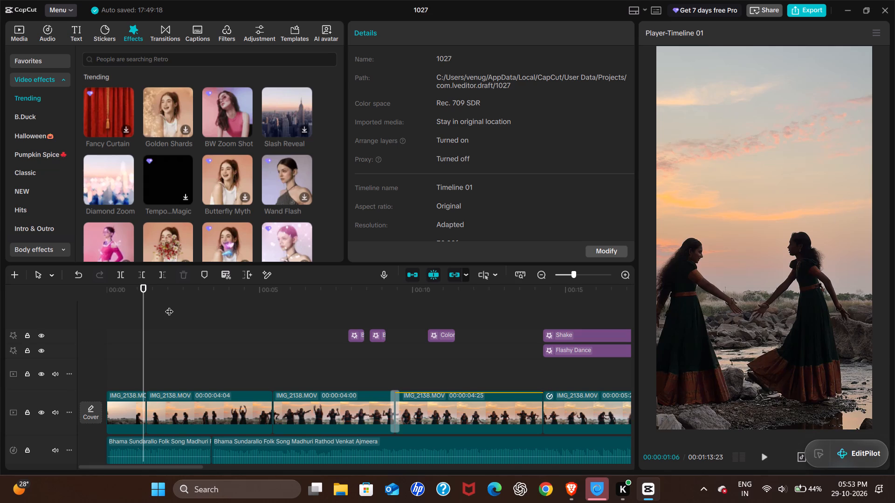
{"action": "key", "text": "Right"}
{"action": "key", "text": "Right"}
{"action": "key", "text": "Right"}
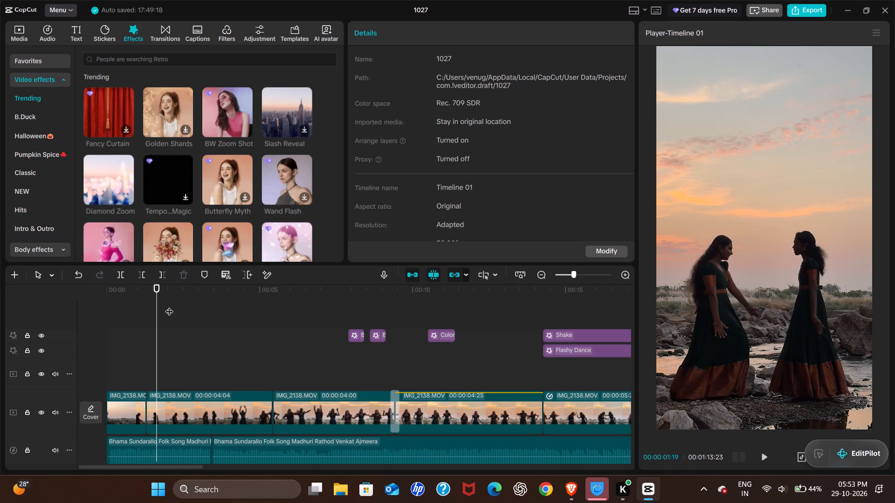
{"action": "key", "text": "Left"}
{"action": "key", "text": "Left"}
{"action": "key", "text": "Left"}
{"action": "key", "text": "Left"}
{"action": "key", "text": "Left"}
{"action": "key", "text": "Left"}
{"action": "key", "text": "Left"}
{"action": "key", "text": "Left"}
{"action": "key", "text": "Left"}
{"action": "key", "text": "Left"}
{"action": "key", "text": "Left"}
{"action": "key", "text": "Left"}
{"action": "key", "text": "Left"}
{"action": "key", "text": "Left"}
{"action": "key", "text": "Left"}
{"action": "key", "text": "Left"}
{"action": "key", "text": "Left"}
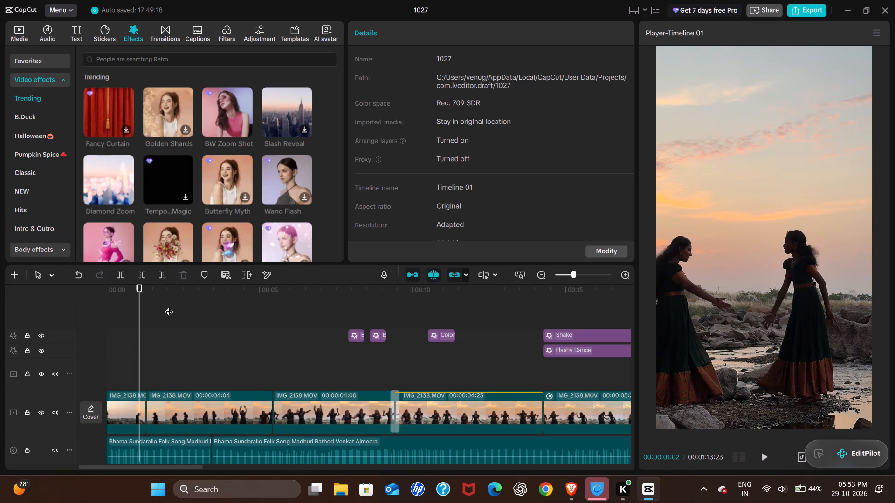
Jump through the timeline's edit points from the start to the very end to review each cut.
{"action": "key", "text": "Up"}
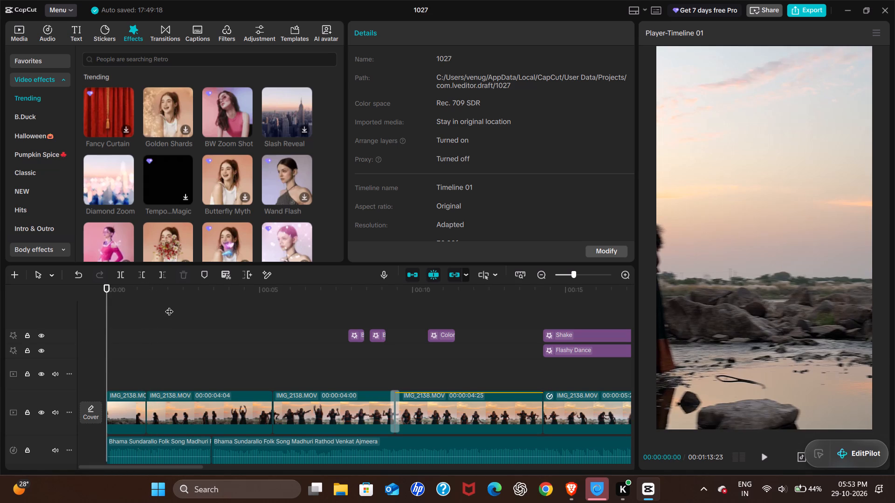
{"action": "key", "text": "Up"}
{"action": "key", "text": "Down"}
{"action": "key", "text": "Up"}
{"action": "key", "text": "Down"}
{"action": "key", "text": "Up"}
{"action": "key", "text": "Down"}
{"action": "key", "text": "Down"}
{"action": "key", "text": "Down"}
{"action": "key", "text": "Down"}
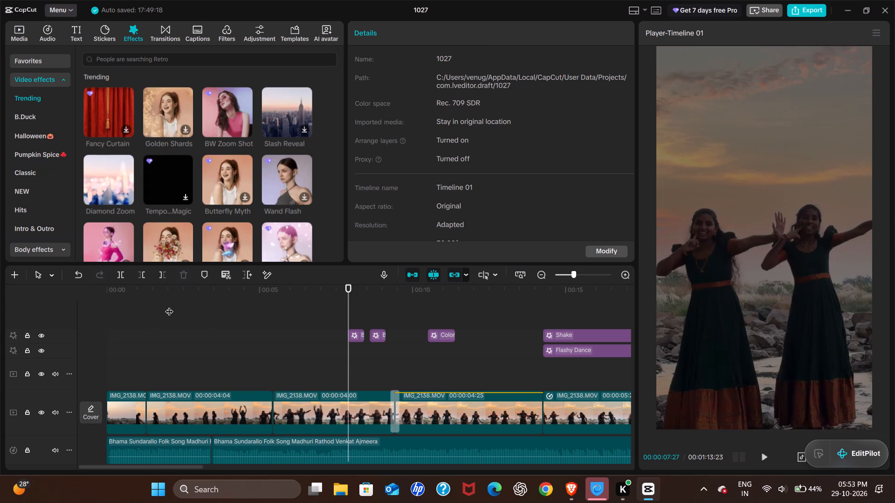
{"action": "key", "text": "Down"}
{"action": "key", "text": "Down"}
{"action": "key", "text": "Down"}
{"action": "key", "text": "Down"}
{"action": "key", "text": "Down"}
{"action": "key", "text": "Down"}
{"action": "key", "text": "Down"}
{"action": "key", "text": "Down"}
{"action": "key", "text": "Down"}
{"action": "key", "text": "Down"}
{"action": "key", "text": "Down"}
{"action": "key", "text": "Down"}
{"action": "key", "text": "Down"}
{"action": "key", "text": "Down"}
{"action": "key", "text": "Down"}
{"action": "key", "text": "Down"}
{"action": "key", "text": "Down"}
{"action": "key", "text": "Down"}
{"action": "key", "text": "Down"}
{"action": "key", "text": "Down"}
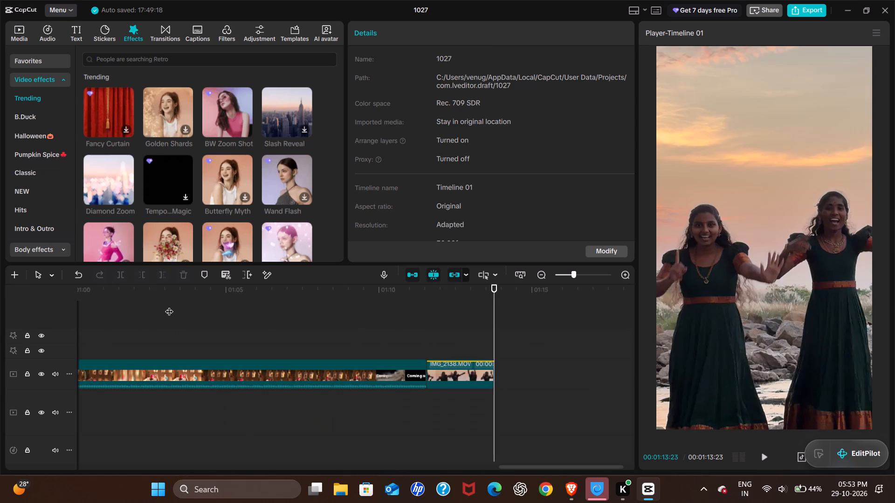
Jump back through the timeline's edit points from the end to the very start to recheck each cut.
{"action": "key", "text": "Up"}
{"action": "key", "text": "Up"}
{"action": "key", "text": "Up"}
{"action": "key", "text": "Up"}
{"action": "key", "text": "Up"}
{"action": "key", "text": "Up"}
{"action": "key", "text": "Up"}
{"action": "key", "text": "Up"}
{"action": "key", "text": "Up"}
{"action": "key", "text": "Up"}
{"action": "key", "text": "Up"}
{"action": "key", "text": "Up"}
{"action": "key", "text": "Up"}
{"action": "key", "text": "Up"}
{"action": "key", "text": "Up"}
{"action": "key", "text": "Up"}
{"action": "key", "text": "Up"}
{"action": "key", "text": "Up"}
{"action": "key", "text": "Up"}
{"action": "key", "text": "Up"}
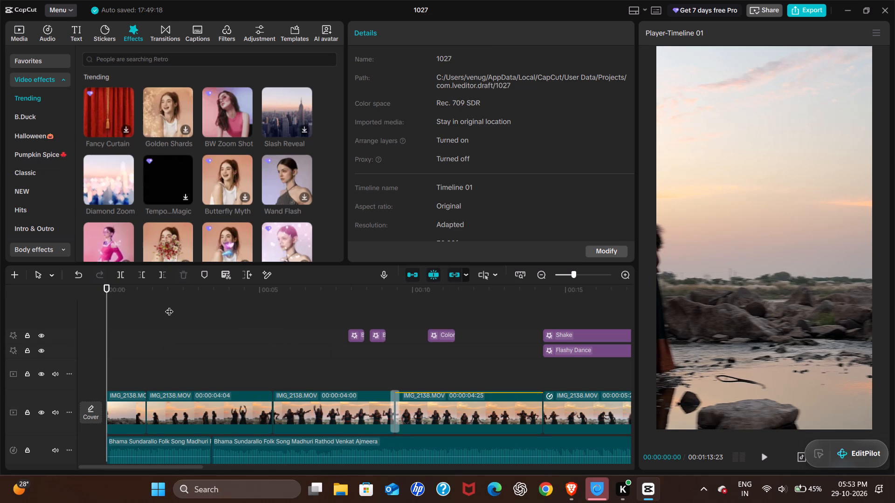
Examine the arrangement of dance clips, effects, music and the later reference video along the whole timeline.
{"action": "scroll", "coordinate": [169, 306], "scroll_direction": "right", "scroll_amount": 1}
{"action": "scroll", "coordinate": [169, 306], "scroll_direction": "left", "scroll_amount": 1}
{"action": "scroll", "coordinate": [169, 306], "scroll_direction": "right", "scroll_amount": 1}
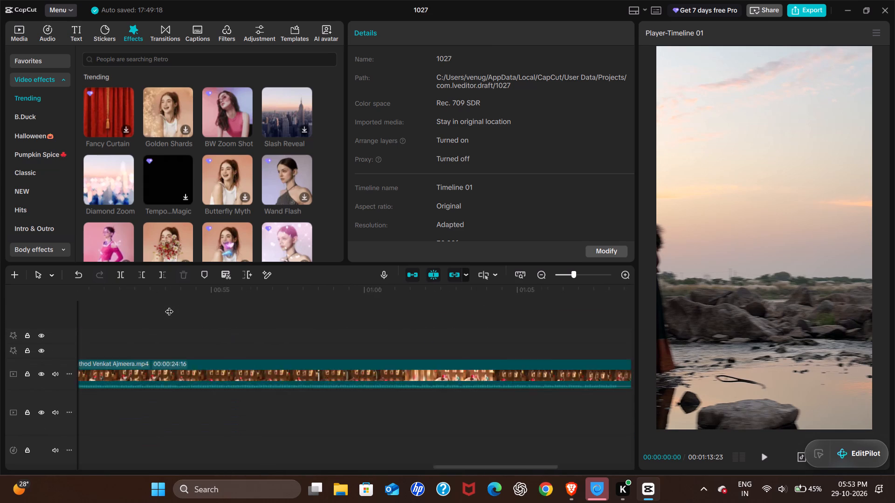
{"action": "scroll", "coordinate": [169, 306], "scroll_direction": "right", "scroll_amount": 1}
{"action": "scroll", "coordinate": [169, 306], "scroll_direction": "down", "scroll_amount": 4, "text": "ctrl"}
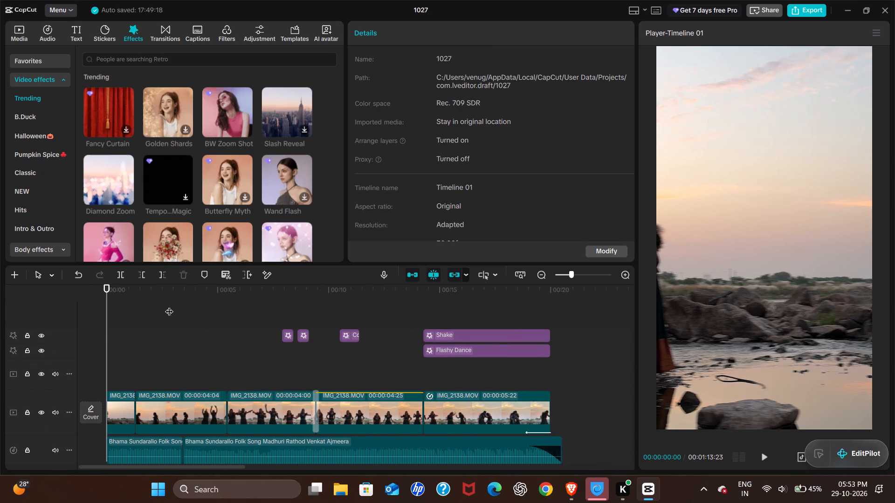
{"action": "scroll", "coordinate": [169, 306], "scroll_direction": "up", "scroll_amount": 5, "text": "ctrl"}
{"action": "scroll", "coordinate": [169, 306], "scroll_direction": "right", "scroll_amount": 1}
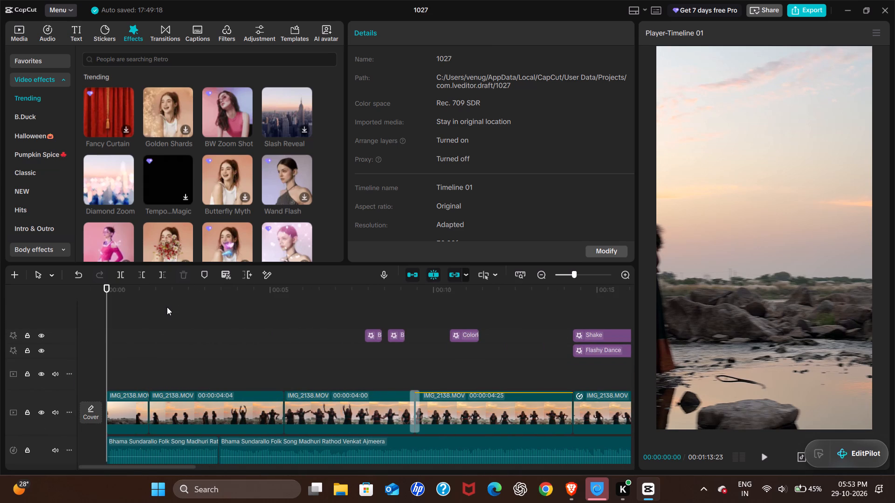
{"action": "scroll", "coordinate": [167, 307], "scroll_direction": "up", "scroll_amount": 1, "text": "ctrl"}
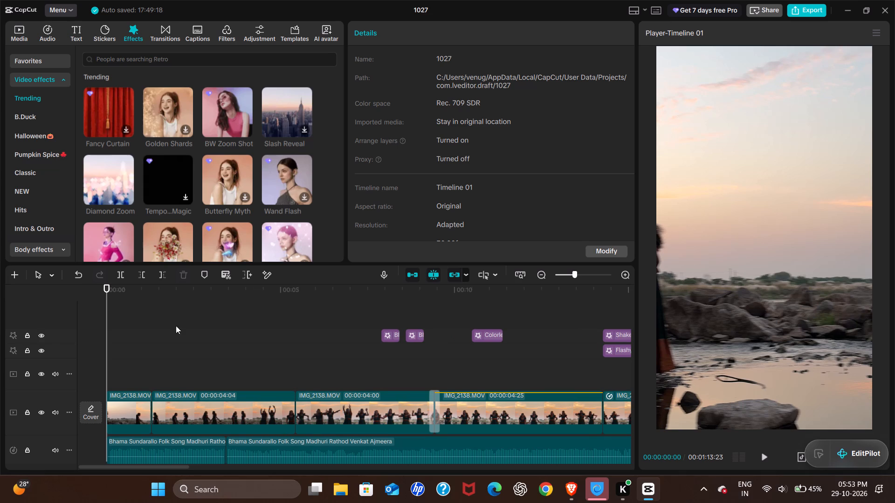
{"action": "scroll", "coordinate": [188, 353], "scroll_direction": "down", "scroll_amount": 1}
Check frames in the second clip, then examine the first clip frame by frame back to the start.
{"action": "left_click", "coordinate": [250, 318]}
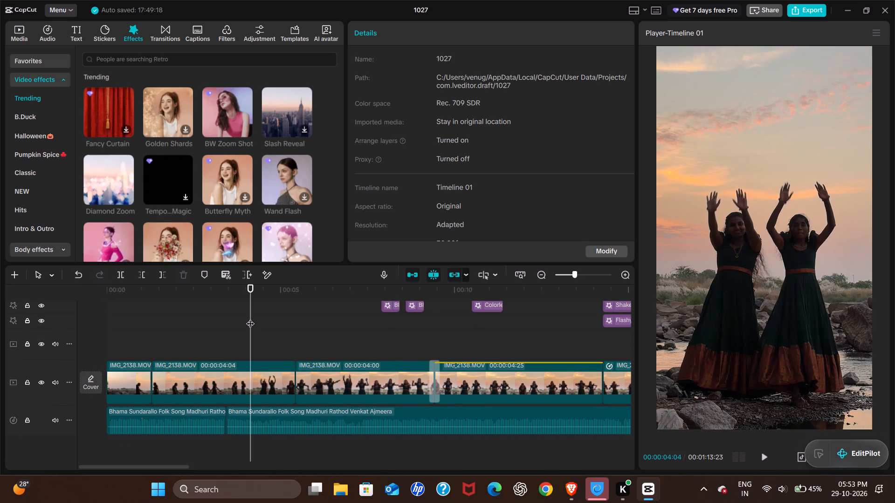
{"action": "left_click", "coordinate": [250, 318]}
{"action": "triple_click", "coordinate": [165, 317]}
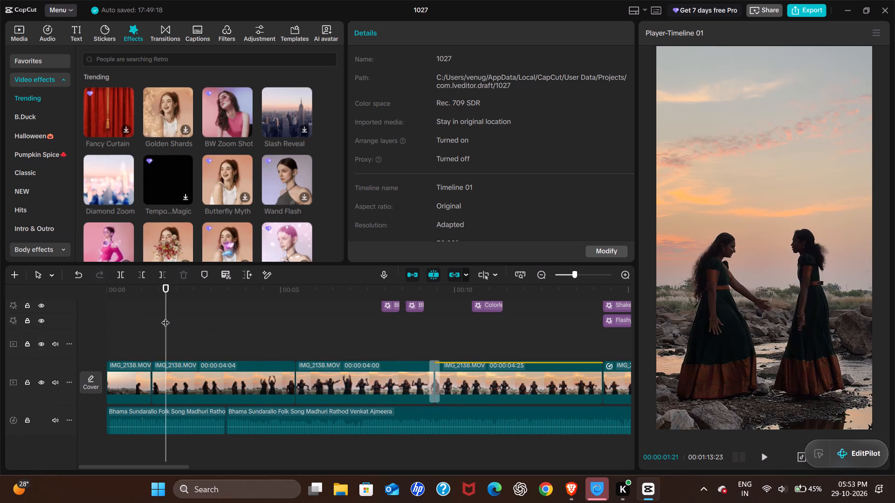
{"action": "left_click", "coordinate": [125, 318]}
{"action": "key", "text": "Left"}
{"action": "key", "text": "Left"}
{"action": "key", "text": "Left"}
{"action": "key", "text": "Left"}
{"action": "key", "text": "Left"}
{"action": "key", "text": "Left"}
{"action": "key", "text": "Left"}
{"action": "key", "text": "Left"}
{"action": "key", "text": "Left"}
{"action": "key", "text": "Left"}
{"action": "key", "text": "Left"}
{"action": "key", "text": "Left"}
{"action": "key", "text": "Left"}
{"action": "key", "text": "Left"}
{"action": "key", "text": "Left"}
{"action": "key", "text": "Left"}
{"action": "key", "text": "Left"}
{"action": "key", "text": "Left"}
{"action": "key", "text": "Left"}
{"action": "key", "text": "Left"}
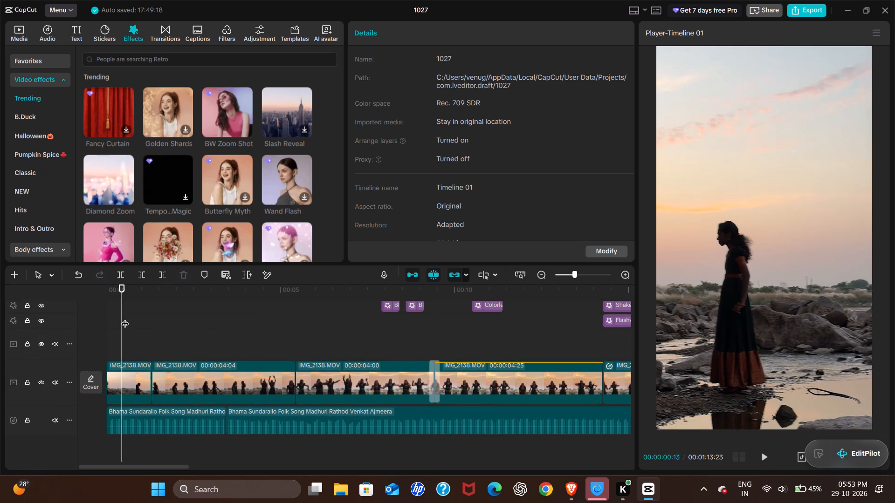
Examine sample frames in the first three seconds around the first cut and return to the timeline start.
{"action": "right_click", "coordinate": [125, 318]}
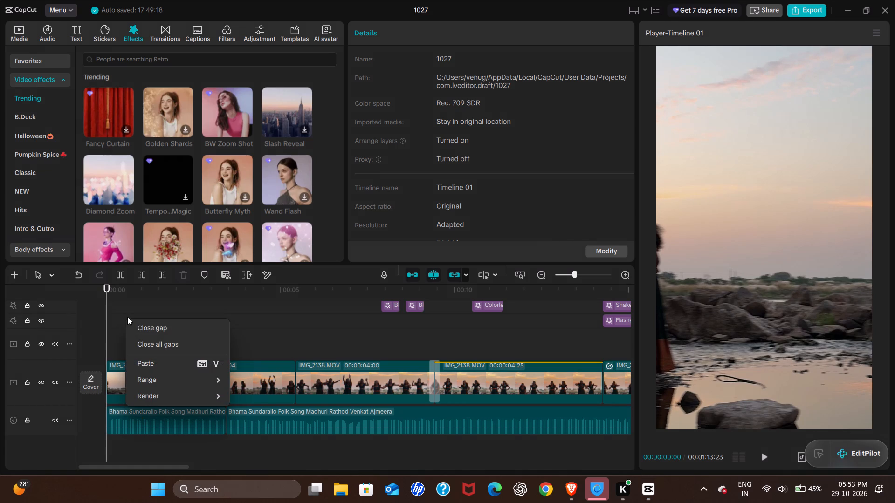
{"action": "left_click", "coordinate": [127, 309]}
{"action": "left_click", "coordinate": [148, 311]}
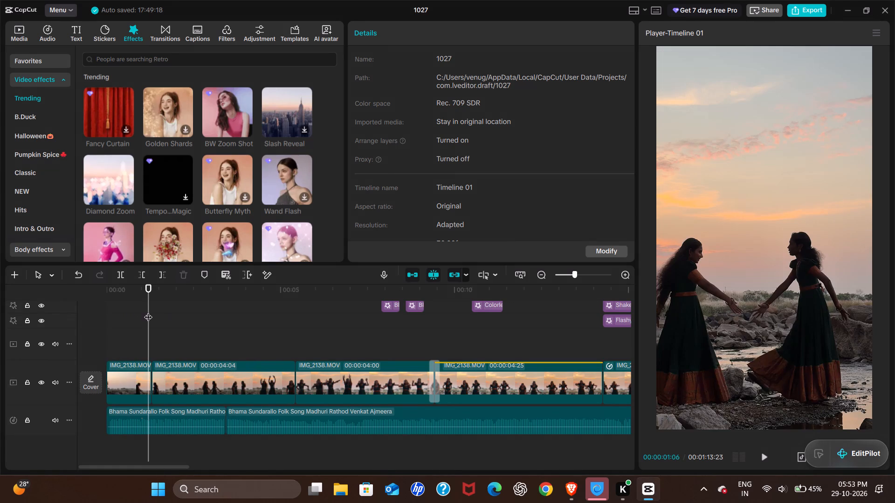
{"action": "left_click", "coordinate": [176, 312]}
{"action": "left_click", "coordinate": [200, 310]}
{"action": "left_click", "coordinate": [154, 311]}
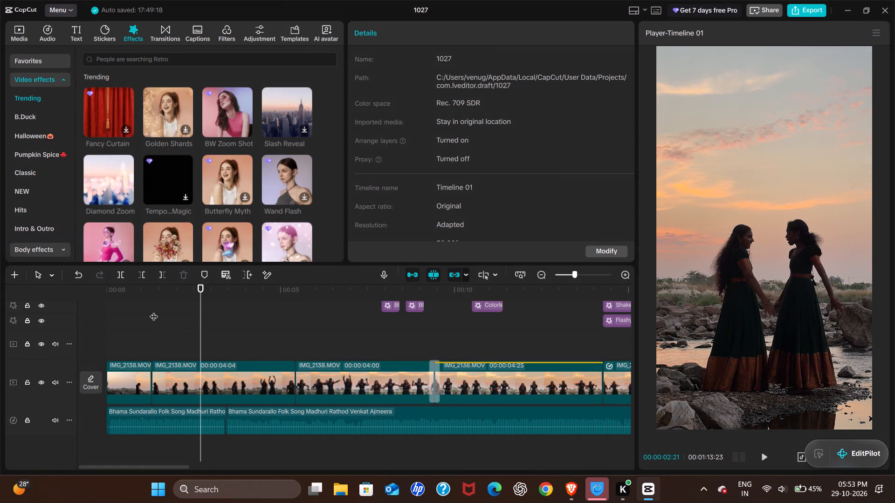
{"action": "left_click", "coordinate": [115, 318]}
{"action": "left_click_drag", "start_coordinate": [115, 318], "coordinate": [57, 322]}
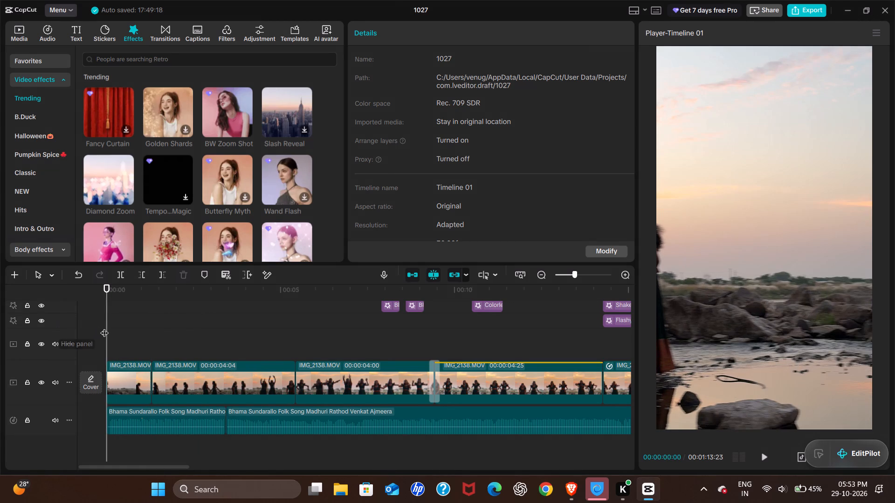
{"action": "left_click_drag", "start_coordinate": [109, 326], "coordinate": [67, 343]}
{"action": "left_click", "coordinate": [159, 327]}
{"action": "left_click_drag", "start_coordinate": [159, 327], "coordinate": [143, 330]}
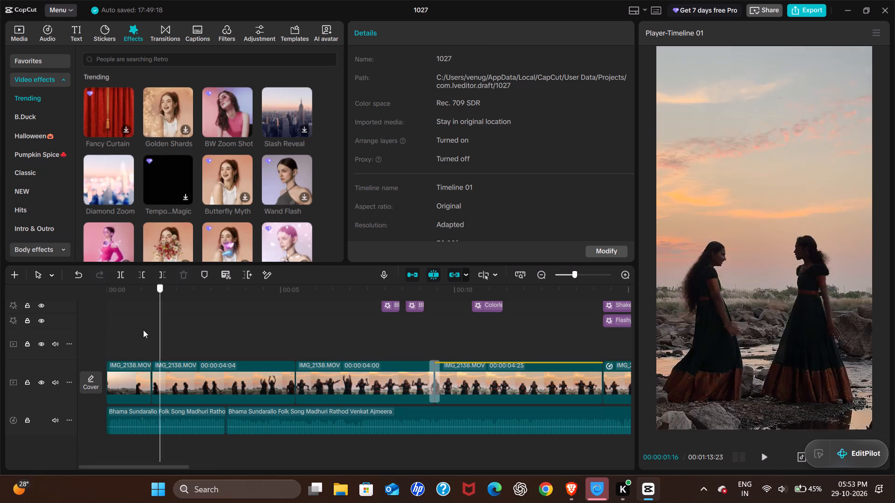
{"action": "left_click_drag", "start_coordinate": [143, 330], "coordinate": [78, 335]}
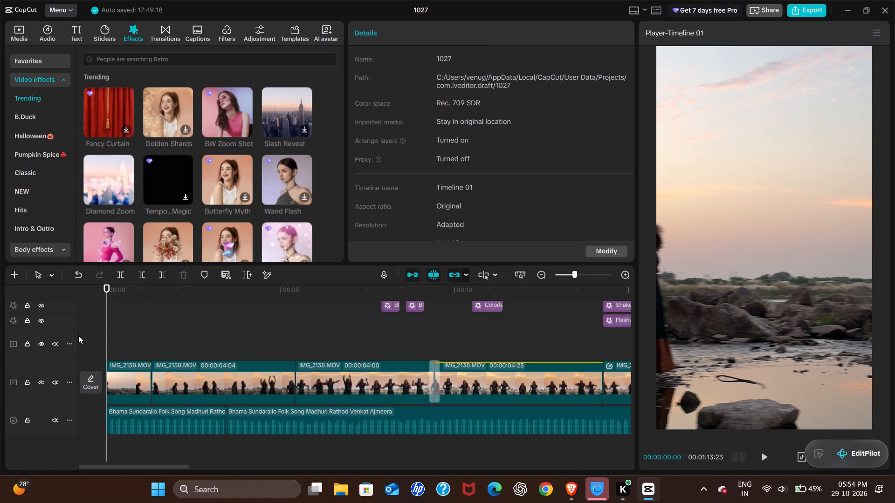
Play the timeline from the start through the first cut and stop shortly before the 4-second mark.
{"action": "left_click", "coordinate": [137, 344]}
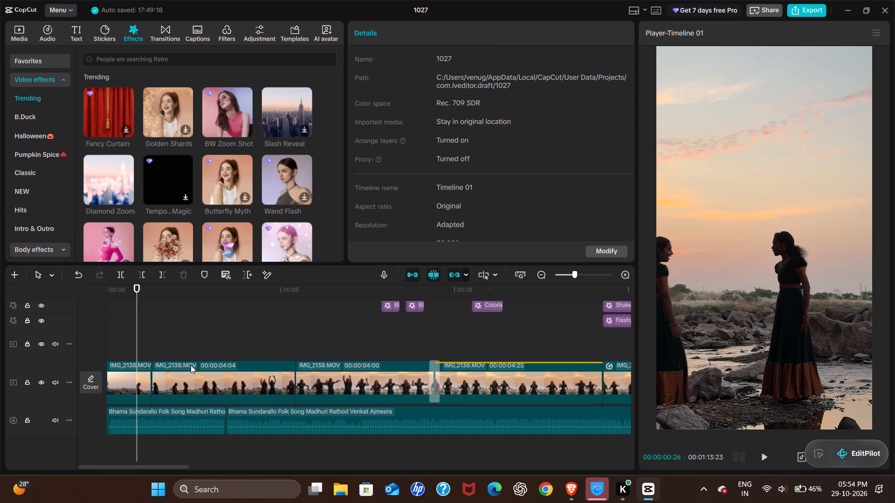
{"action": "left_click", "coordinate": [181, 348]}
{"action": "left_click", "coordinate": [179, 346]}
{"action": "left_click_drag", "start_coordinate": [177, 346], "coordinate": [97, 347]}
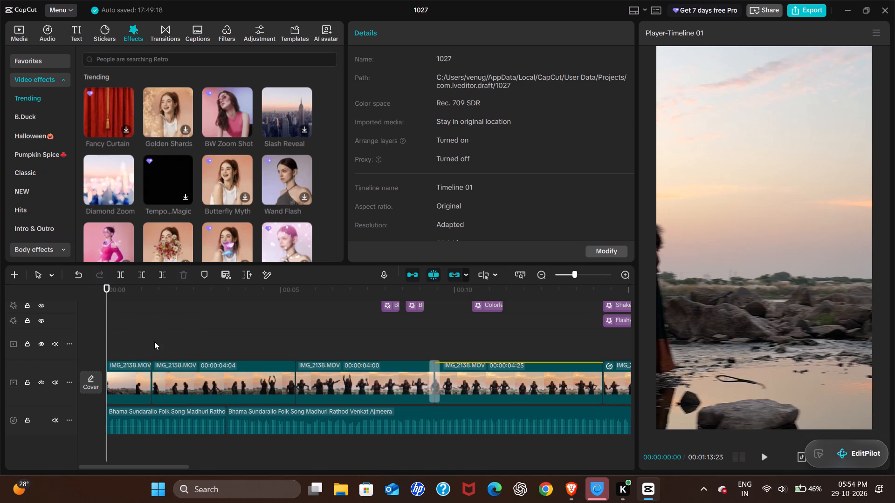
{"action": "key", "text": "space"}
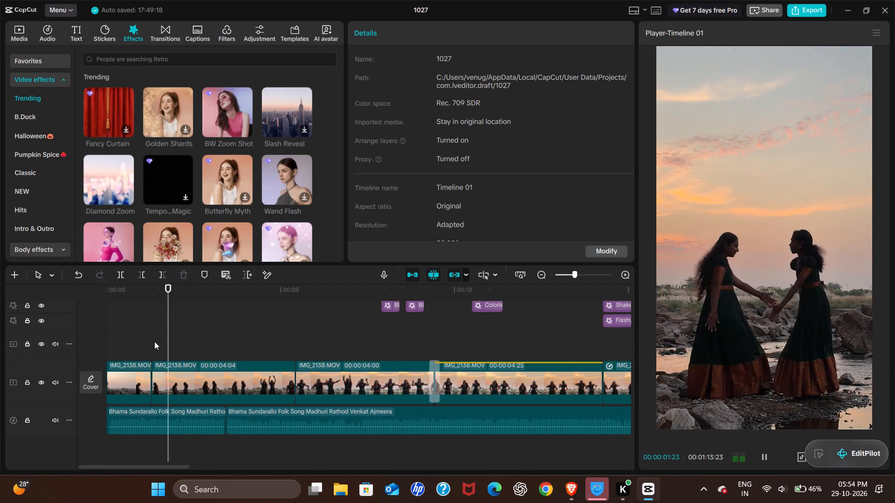
{"action": "key", "text": "space"}
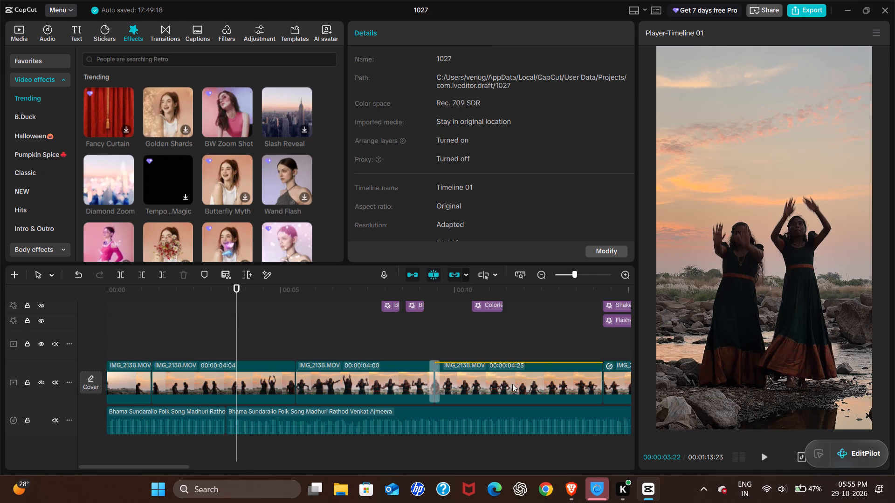
Examine the second clip's dance moves from about 3 to 5 seconds, up to just before the third clip.
{"action": "left_click", "coordinate": [238, 339]}
{"action": "triple_click", "coordinate": [207, 337]}
{"action": "double_click", "coordinate": [207, 337]}
{"action": "left_click_drag", "start_coordinate": [207, 337], "coordinate": [252, 342]}
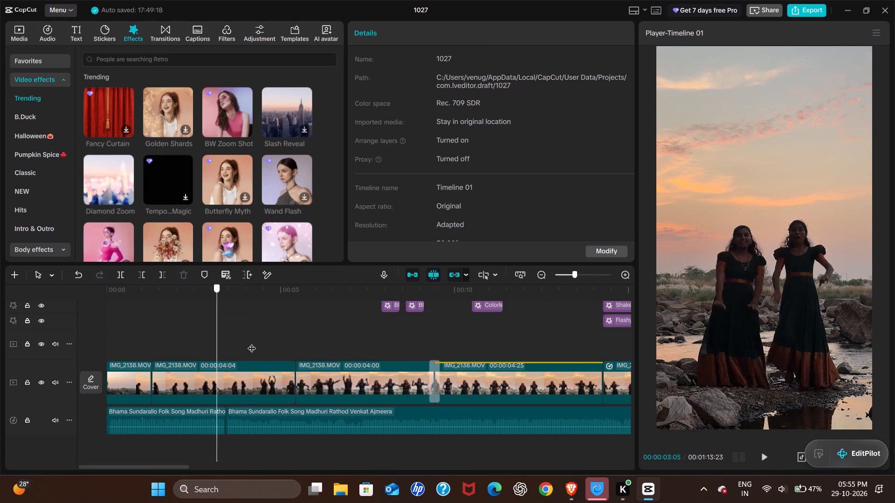
{"action": "double_click", "coordinate": [252, 342]}
{"action": "left_click_drag", "start_coordinate": [252, 342], "coordinate": [261, 342]}
{"action": "left_click", "coordinate": [261, 342]}
{"action": "double_click", "coordinate": [266, 343]}
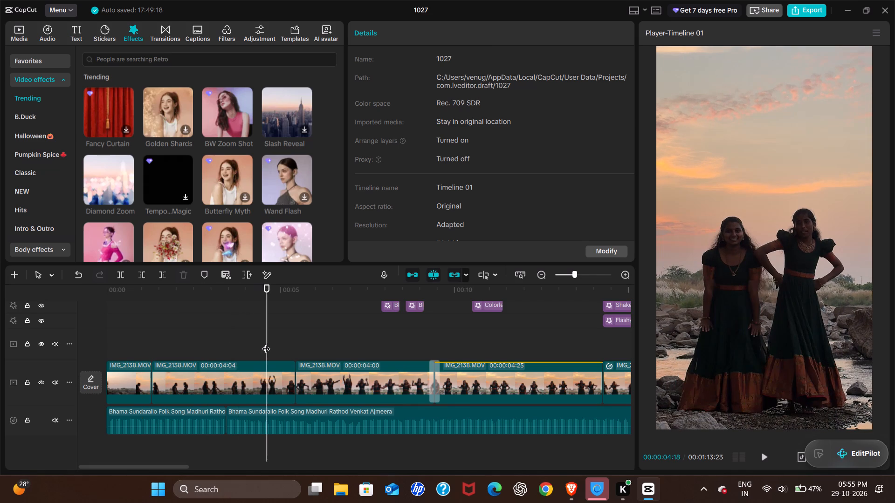
{"action": "double_click", "coordinate": [266, 343]}
{"action": "left_click_drag", "start_coordinate": [266, 343], "coordinate": [276, 343]}
{"action": "left_click", "coordinate": [276, 343]}
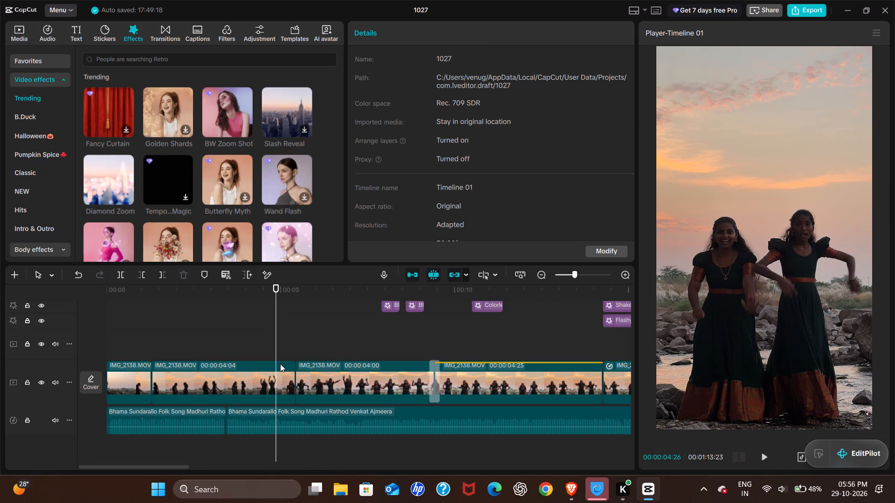
Inspect the settings of the third dance clip, the second music segment and the second dance clip.
{"action": "left_click", "coordinate": [303, 380]}
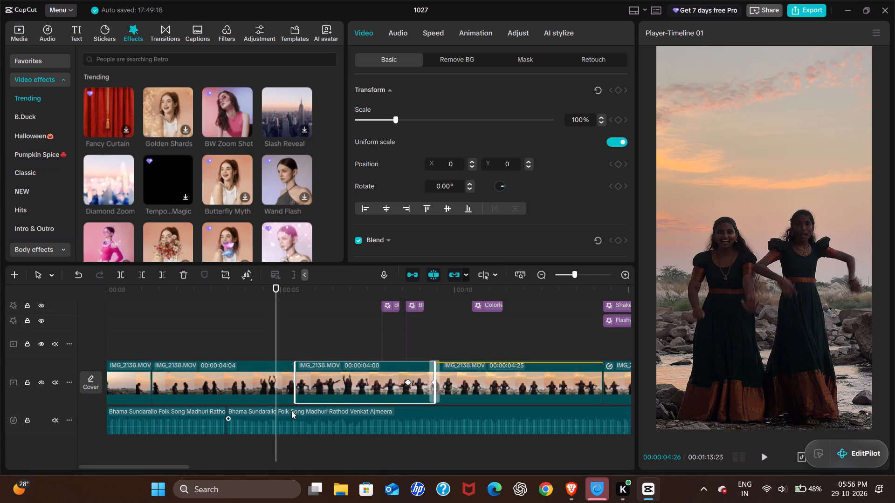
{"action": "left_click", "coordinate": [279, 417]}
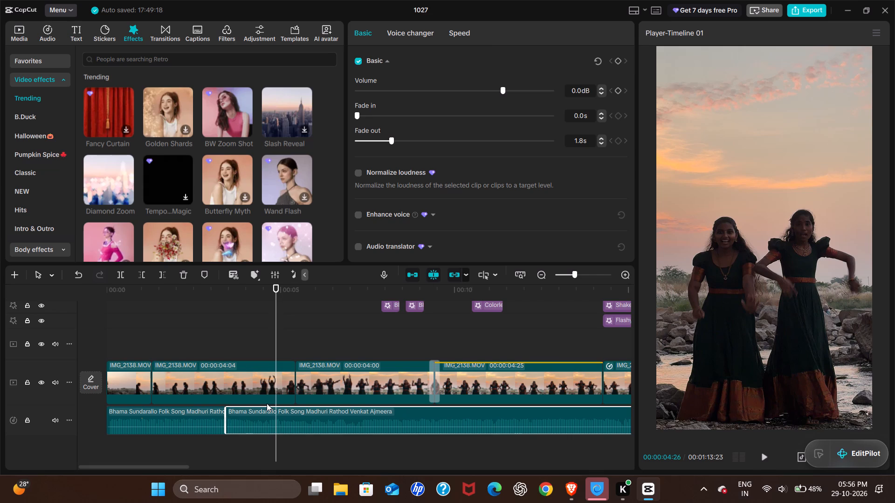
{"action": "left_click", "coordinate": [243, 393]}
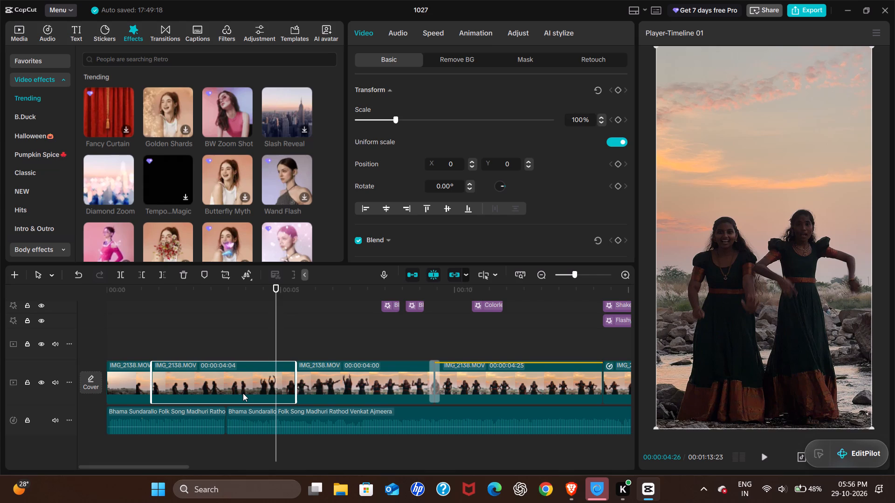
Check the frames around the cut between the first and second dance clips.
{"action": "left_click", "coordinate": [134, 348]}
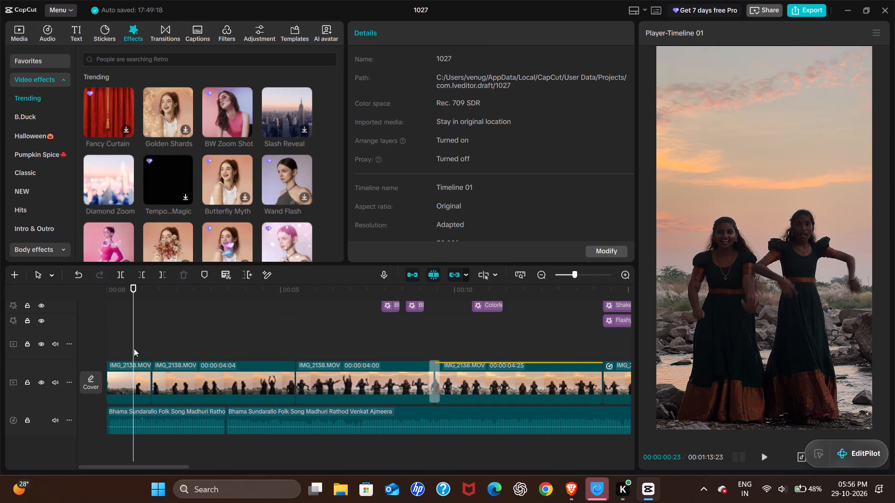
{"action": "left_click", "coordinate": [151, 338]}
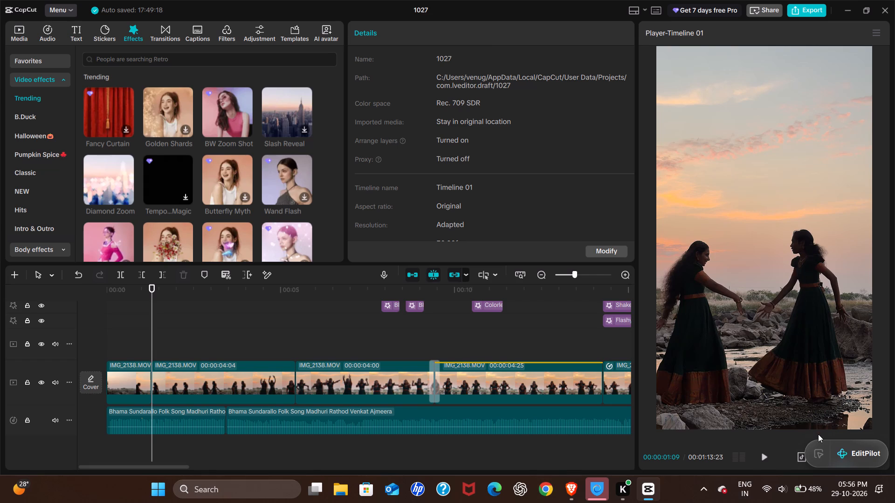
Move the floating EditPilot widget away from the player controls to the window's opposite lower corner.
{"action": "left_click_drag", "start_coordinate": [834, 448], "coordinate": [0, 480]}
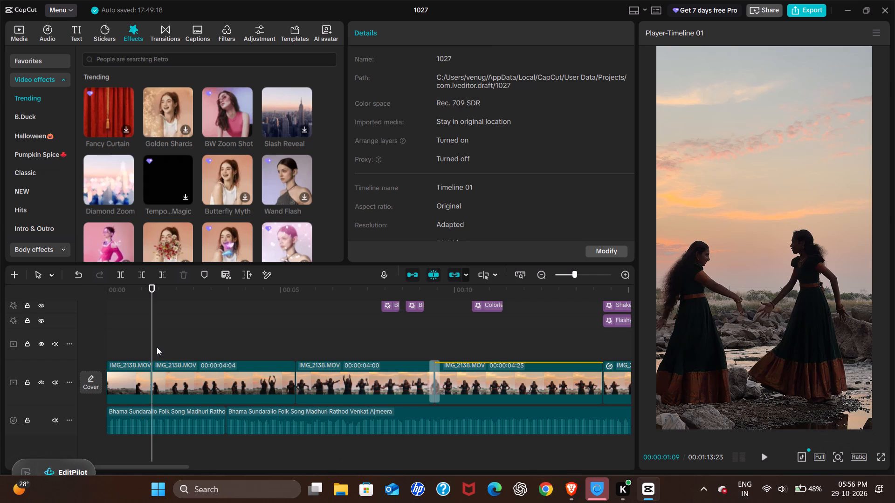
Play the dance section from just after the first cut through the Shake and Flashy Dance effects and past its end.
{"action": "left_click", "coordinate": [157, 347]}
{"action": "key", "text": "space"}
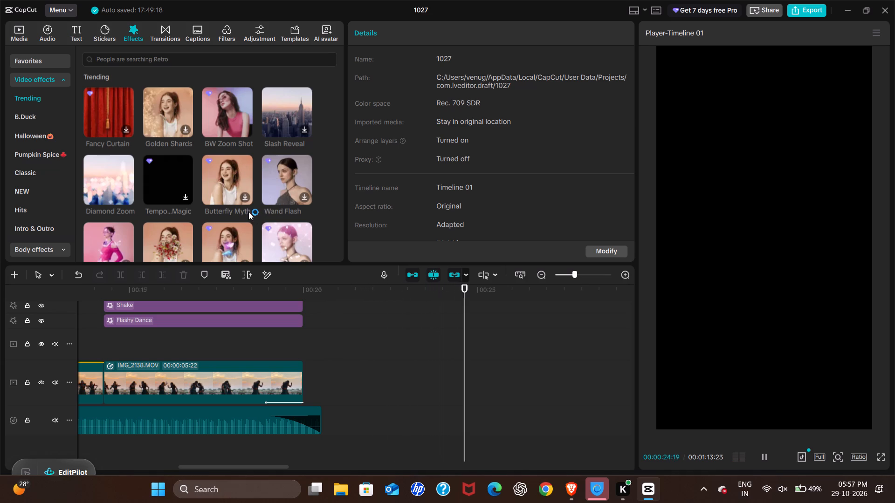
{"action": "key", "text": "space"}
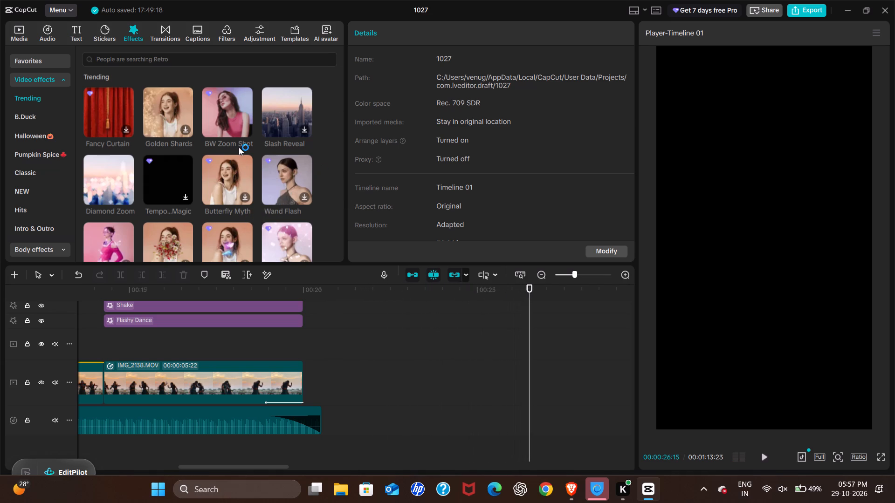
Continue playback through the empty gap into the Bhama Sundarallo folk-song reference video, pausing at about 55 seconds.
{"action": "key", "text": "space"}
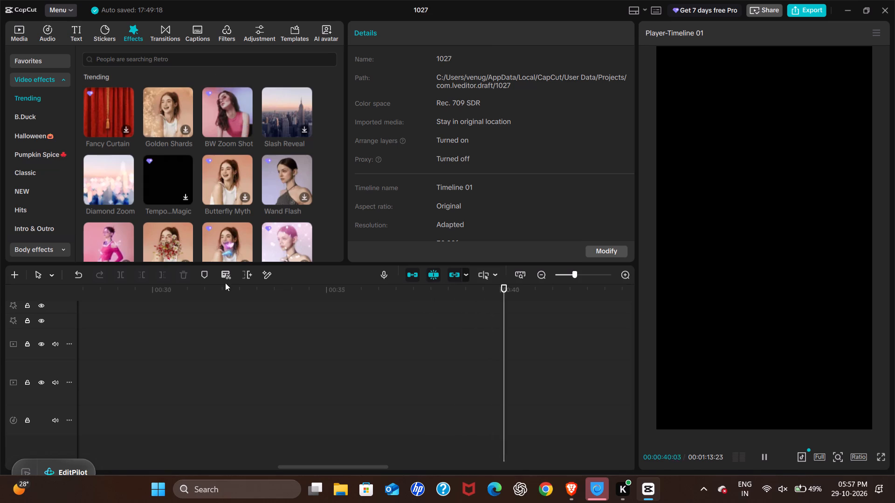
{"action": "scroll", "coordinate": [382, 473], "scroll_direction": "right", "scroll_amount": 20}
{"action": "scroll", "coordinate": [296, 429], "scroll_direction": "right", "scroll_amount": 17}
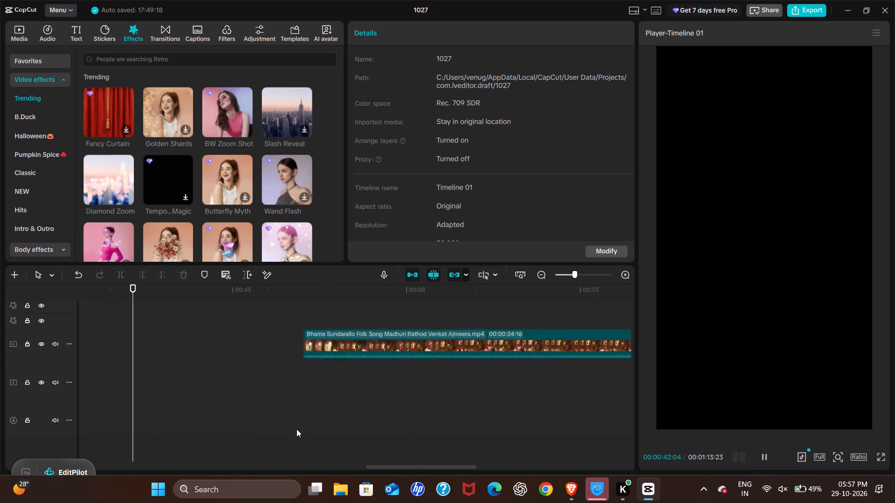
{"action": "key", "text": "space"}
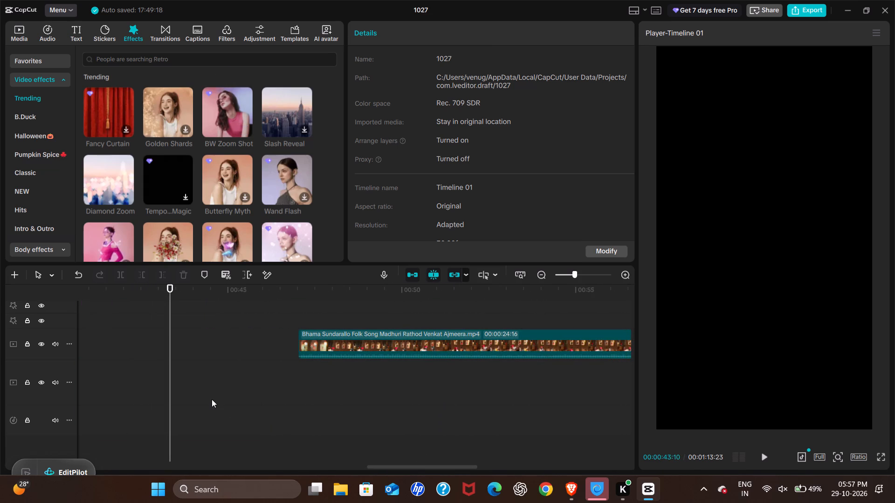
{"action": "key", "text": "space"}
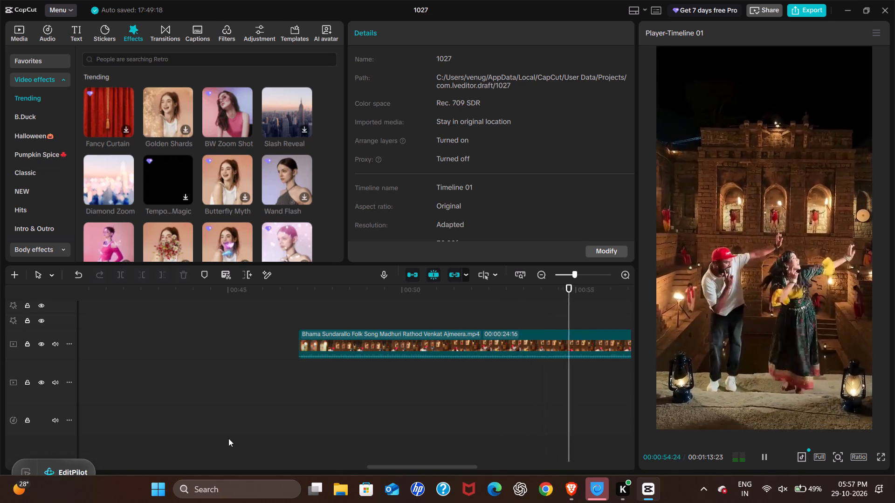
{"action": "key", "text": "space"}
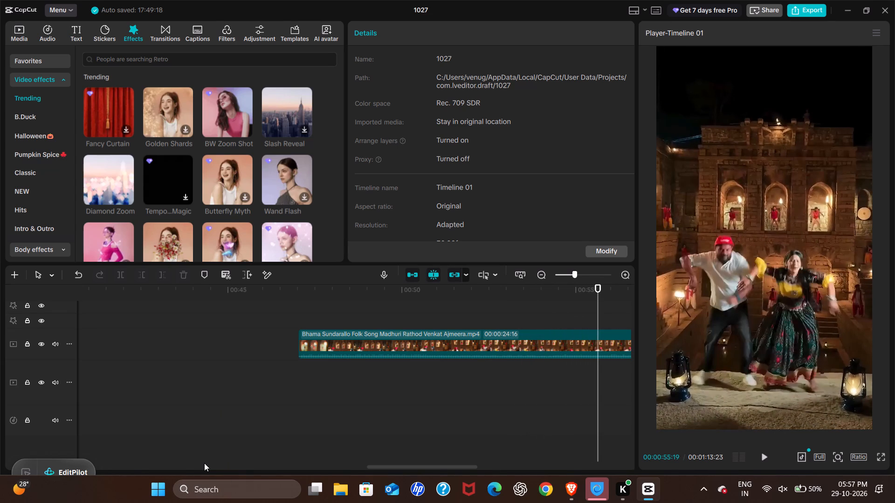
Return to the start of the timeline, scrub the opening dance clips to about 6 seconds, and go back to the first frame.
{"action": "scroll", "coordinate": [200, 388], "scroll_direction": "right", "scroll_amount": 9}
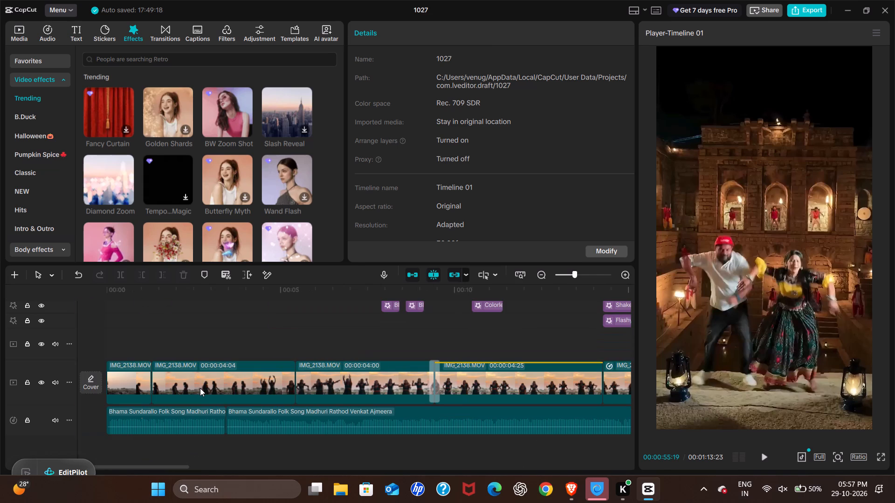
{"action": "left_click", "coordinate": [162, 341]}
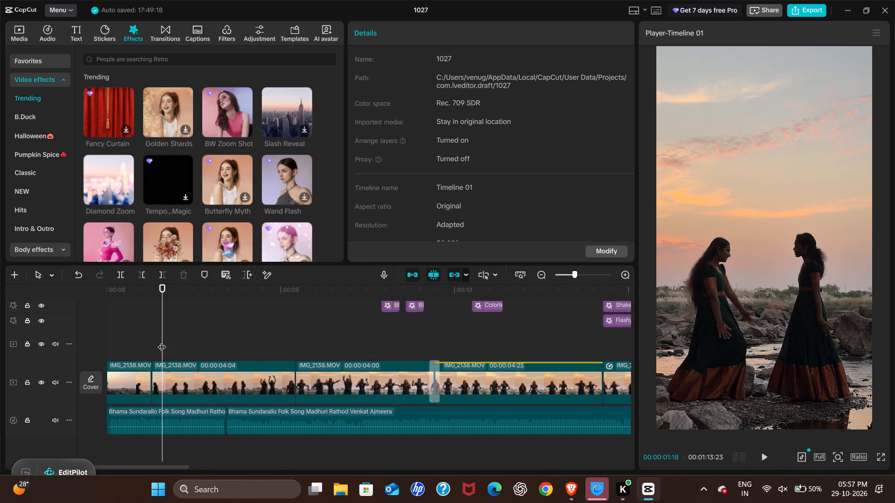
{"action": "left_click_drag", "start_coordinate": [162, 340], "coordinate": [0, 342]}
{"action": "scroll", "coordinate": [130, 307], "scroll_direction": "up", "scroll_amount": 1}
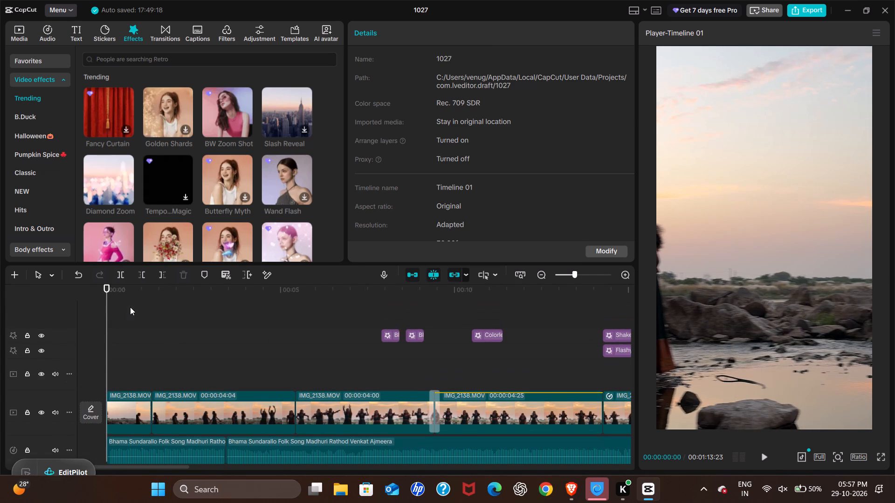
{"action": "scroll", "coordinate": [130, 307], "scroll_direction": "up", "scroll_amount": 1}
{"action": "left_click", "coordinate": [149, 333]}
{"action": "left_click_drag", "start_coordinate": [149, 333], "coordinate": [18, 360]}
{"action": "left_click_drag", "start_coordinate": [108, 323], "coordinate": [131, 338]}
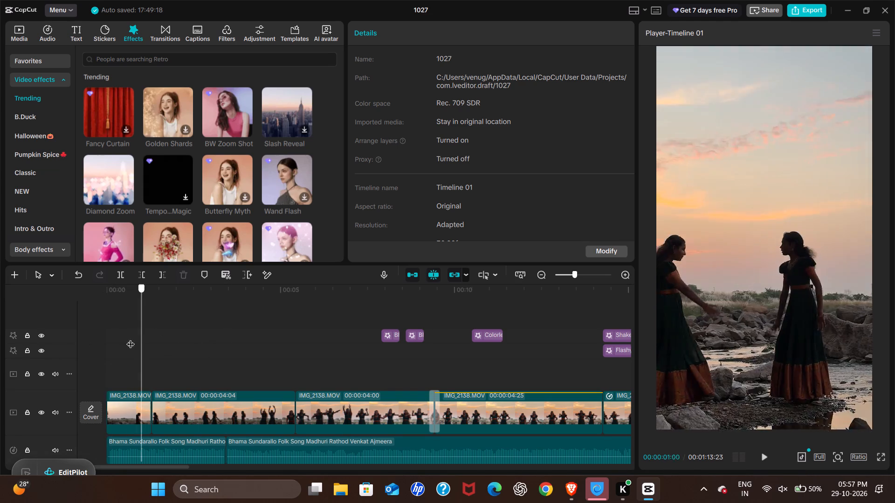
{"action": "left_click_drag", "start_coordinate": [131, 338], "coordinate": [322, 336]}
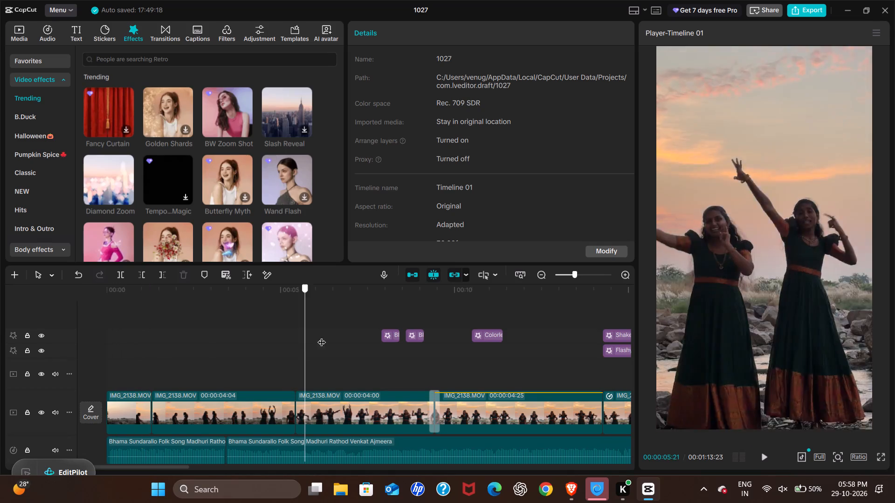
{"action": "left_click_drag", "start_coordinate": [322, 336], "coordinate": [14, 362]}
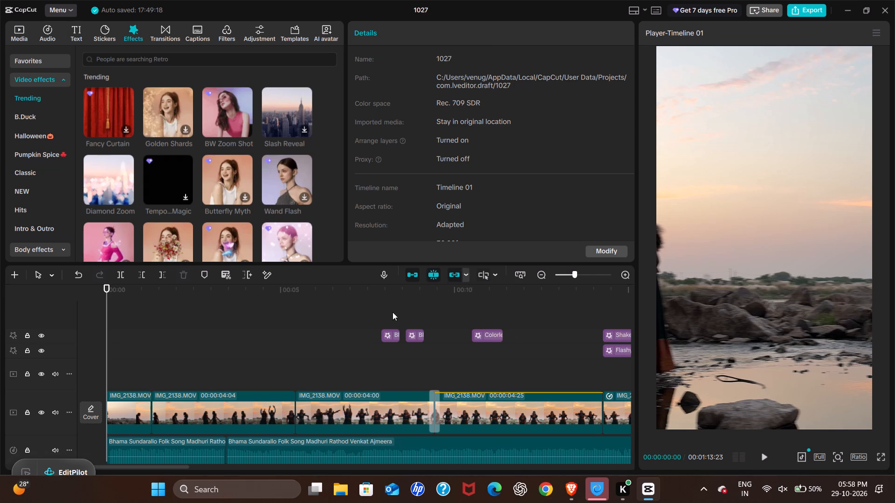
Play from early in the third dance clip through the effects and the gap, pausing in the reference video at about 49 seconds.
{"action": "left_click", "coordinate": [317, 350]}
{"action": "key", "text": "space"}
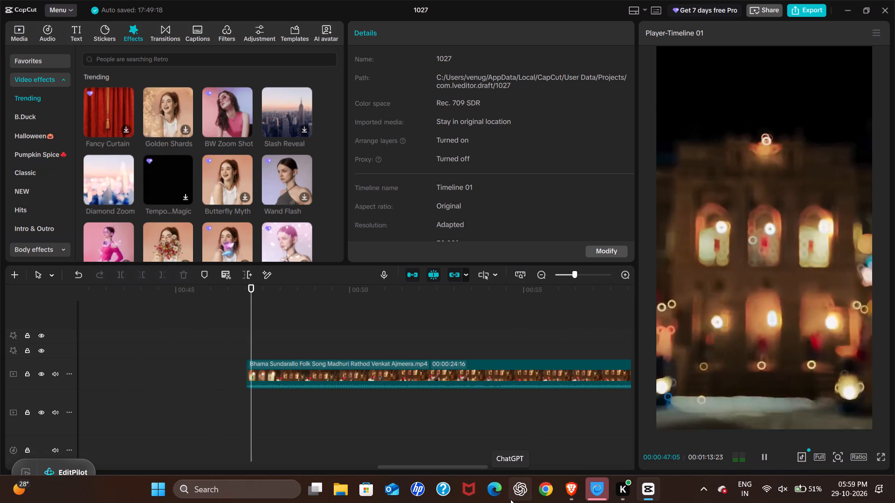
{"action": "key", "text": "space"}
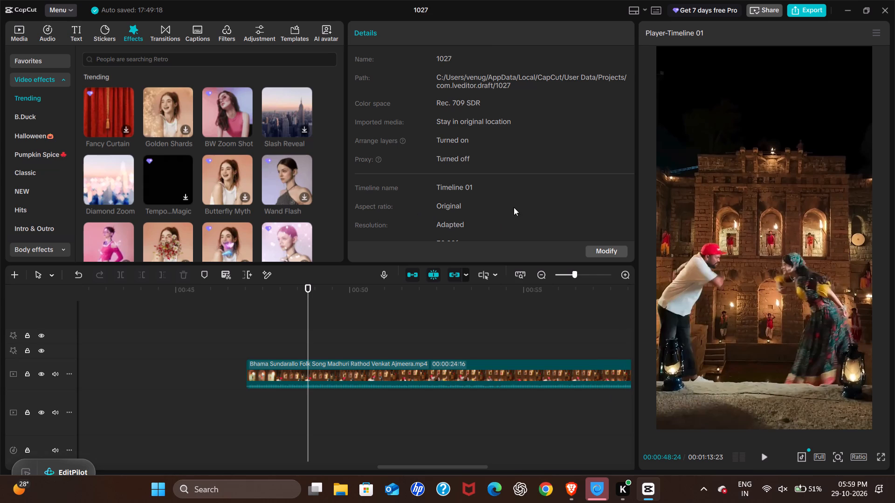
Play the rest of the reference video past its "Coming soon" card into the final IMG_2138.MOV clip, pausing at about 1:12.
{"action": "scroll", "coordinate": [389, 447], "scroll_direction": "right", "scroll_amount": 20}
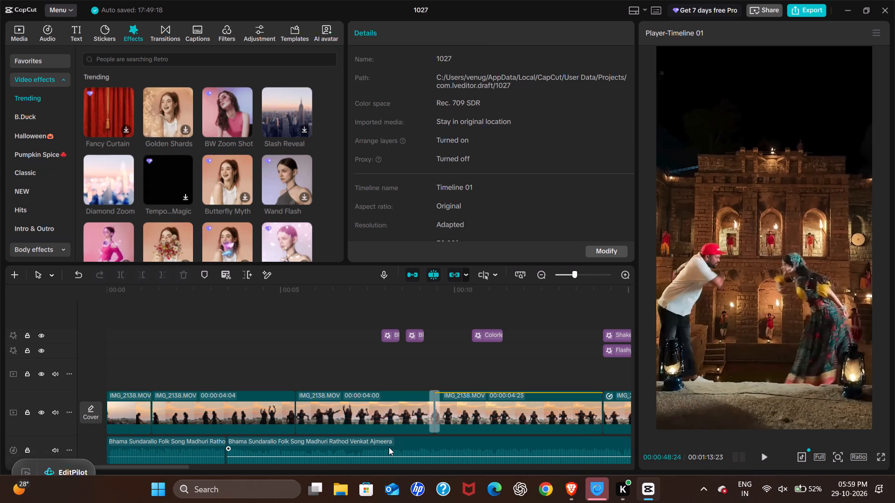
{"action": "scroll", "coordinate": [389, 447], "scroll_direction": "right", "scroll_amount": 4}
{"action": "scroll", "coordinate": [462, 435], "scroll_direction": "right", "scroll_amount": 1}
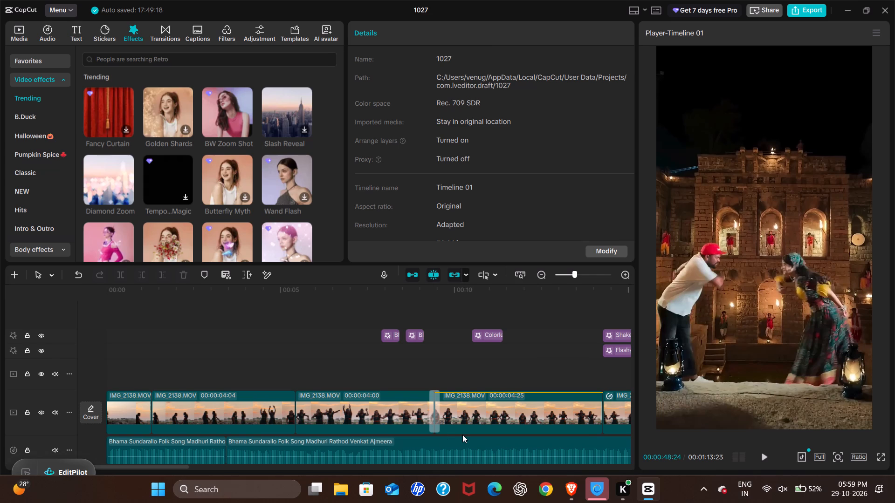
{"action": "scroll", "coordinate": [462, 435], "scroll_direction": "right", "scroll_amount": 2}
{"action": "key", "text": "space"}
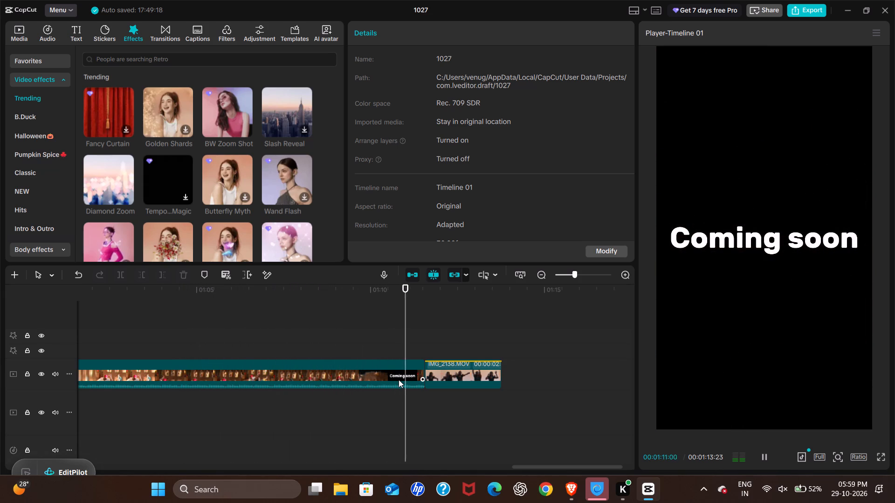
{"action": "key", "text": "space"}
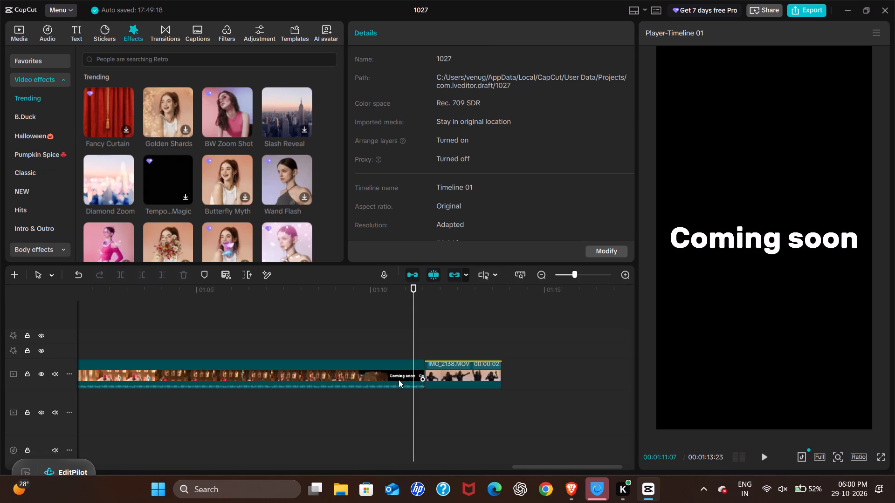
{"action": "key", "text": "space"}
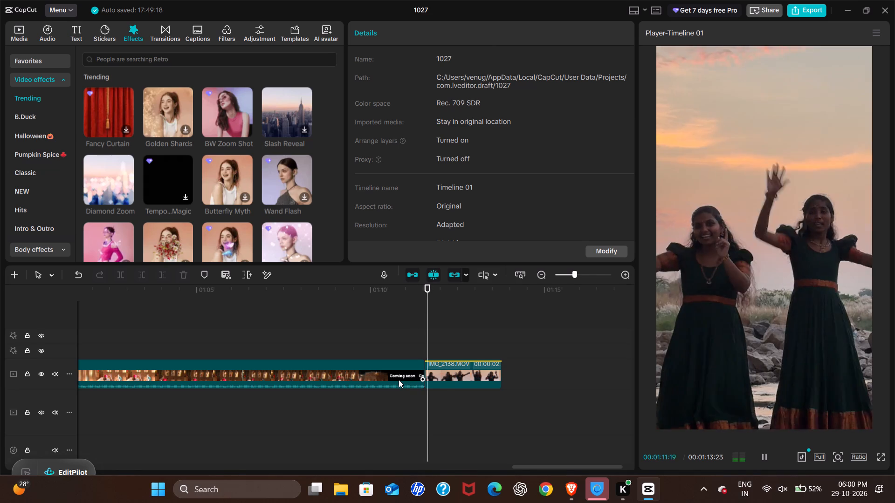
{"action": "key", "text": "space"}
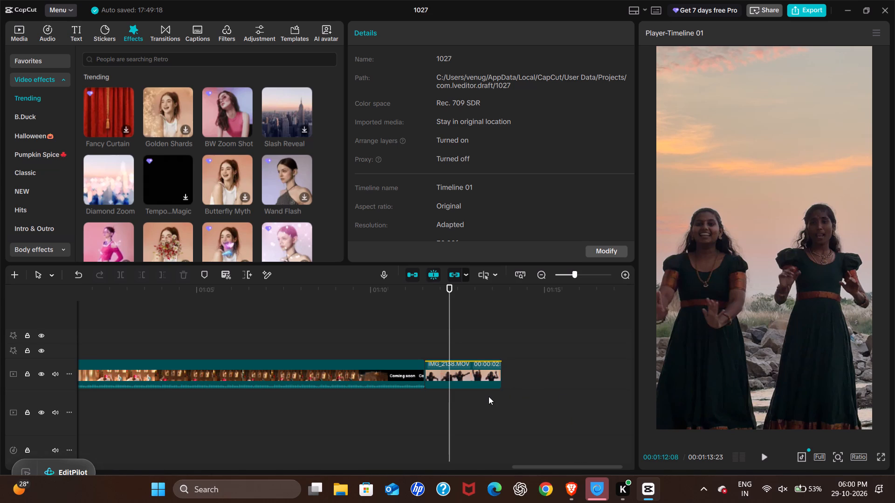
Return to the first frame and play the opening dance clips in short bursts, pausing at about 3 and 4 seconds.
{"action": "scroll", "coordinate": [489, 396], "scroll_direction": "right", "scroll_amount": 1}
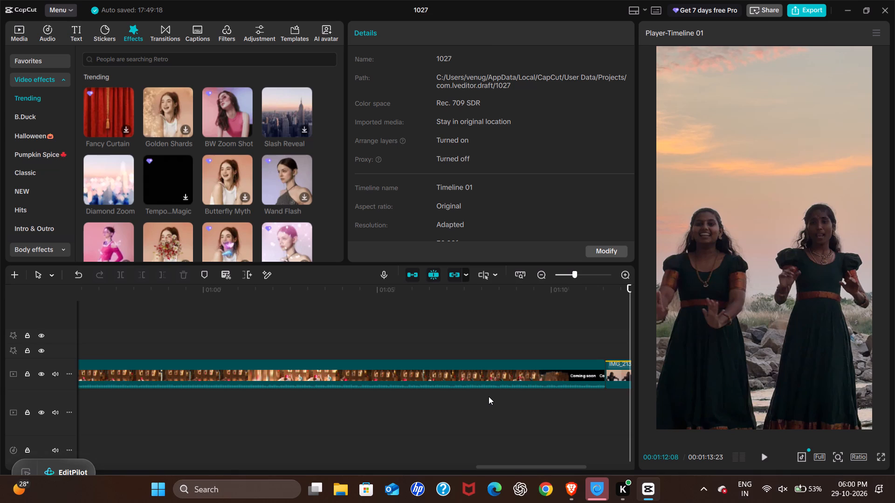
{"action": "left_click", "coordinate": [268, 347]}
{"action": "scroll", "coordinate": [268, 347], "scroll_direction": "right", "scroll_amount": 10}
{"action": "left_click", "coordinate": [231, 354]}
{"action": "left_click_drag", "start_coordinate": [230, 354], "coordinate": [64, 380]}
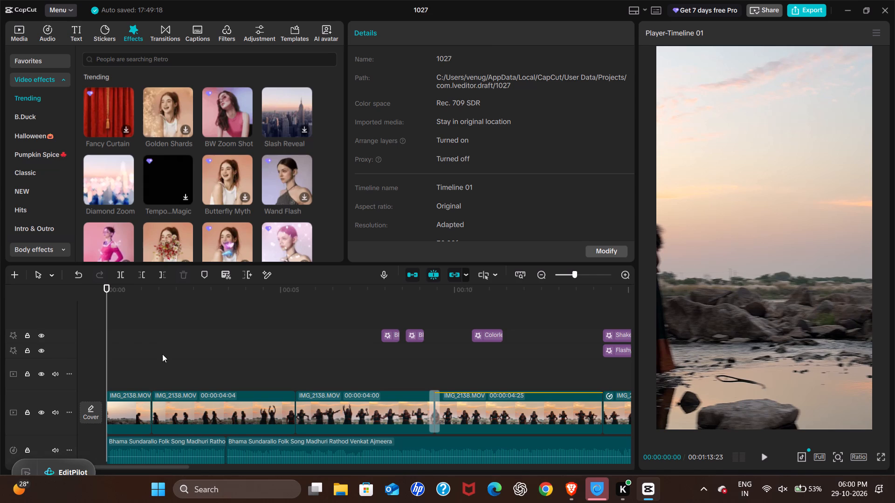
{"action": "key", "text": "space"}
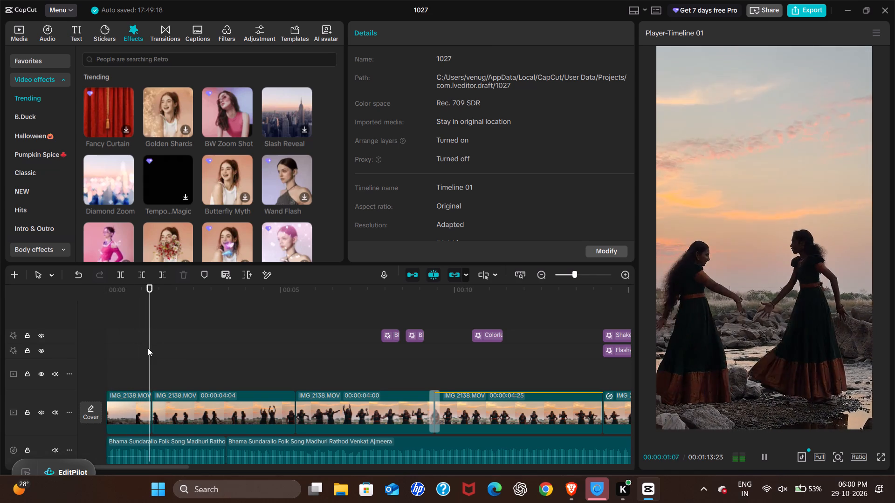
{"action": "key", "text": "space"}
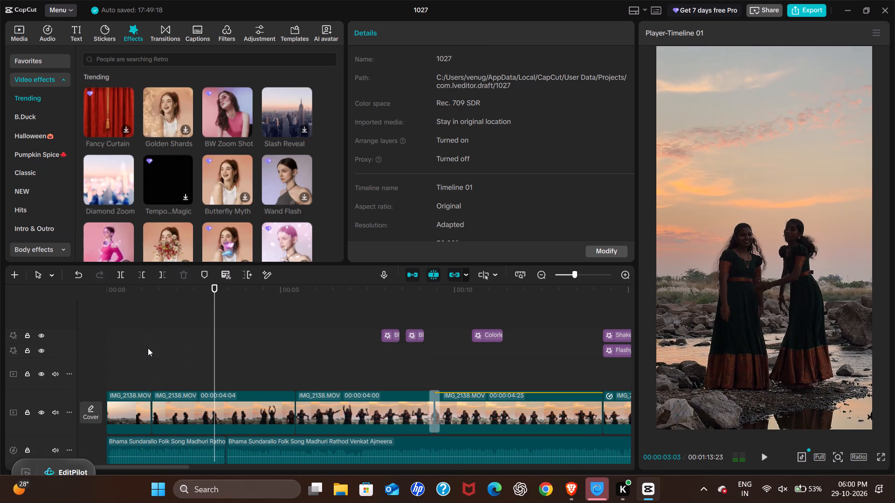
{"action": "key", "text": "space"}
{"action": "key", "text": "space"}
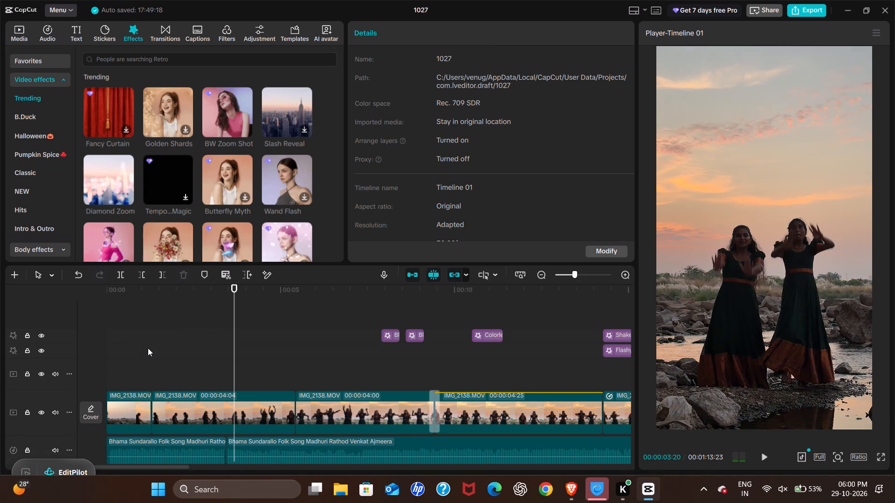
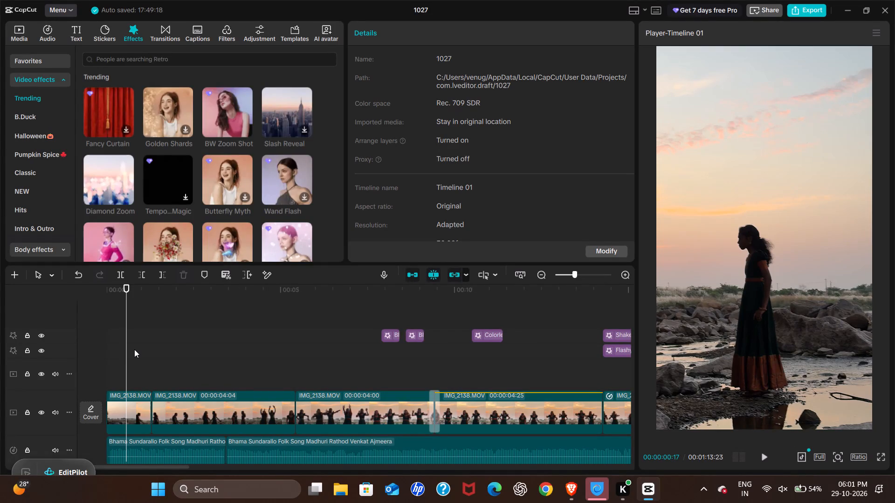
Examine the first dance clip around the first second, repositioning the playhead and playing short stretches near the opening cut.
{"action": "left_click", "coordinate": [135, 349]}
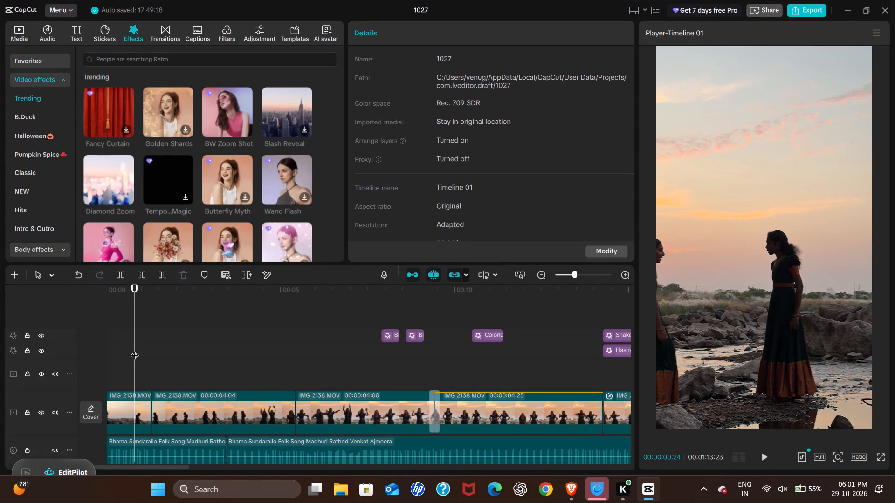
{"action": "left_click", "coordinate": [131, 374]}
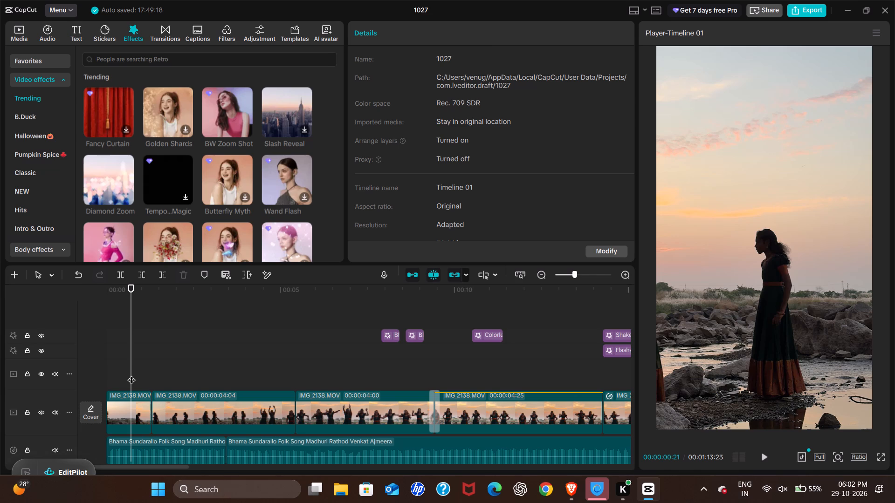
{"action": "left_click", "coordinate": [198, 371]}
{"action": "left_click", "coordinate": [165, 394]}
{"action": "left_click", "coordinate": [166, 371]}
{"action": "left_click_drag", "start_coordinate": [167, 371], "coordinate": [36, 380]}
{"action": "key", "text": "space"}
{"action": "key", "text": "space"}
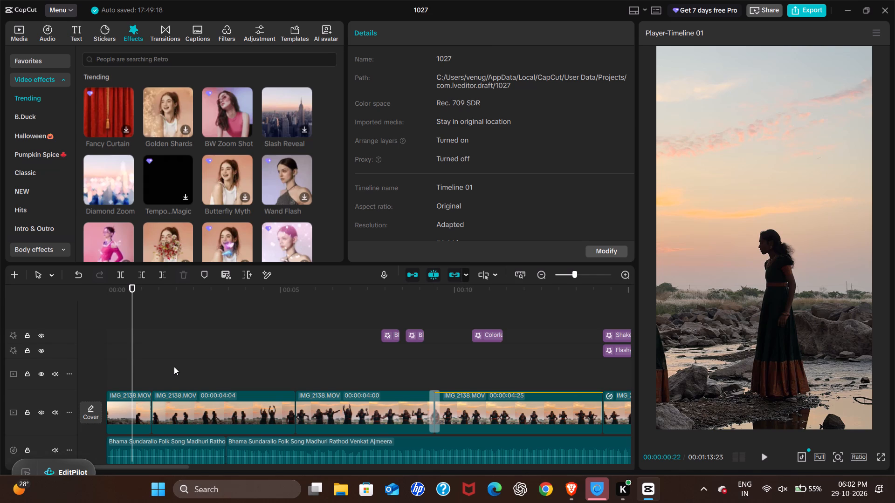
Play from just before 1 second through the second dance clip into the third, pausing at 7 seconds.
{"action": "left_click", "coordinate": [137, 349]}
{"action": "key", "text": "space"}
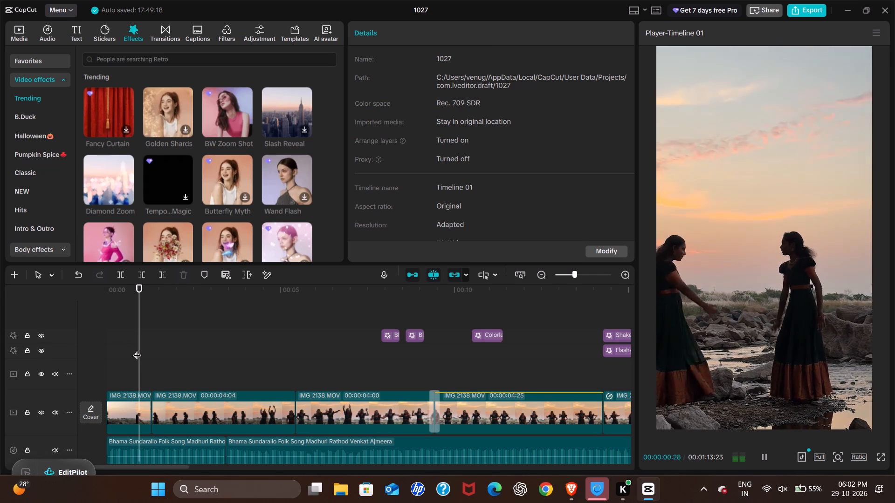
{"action": "key", "text": "space"}
{"action": "key", "text": "space"}
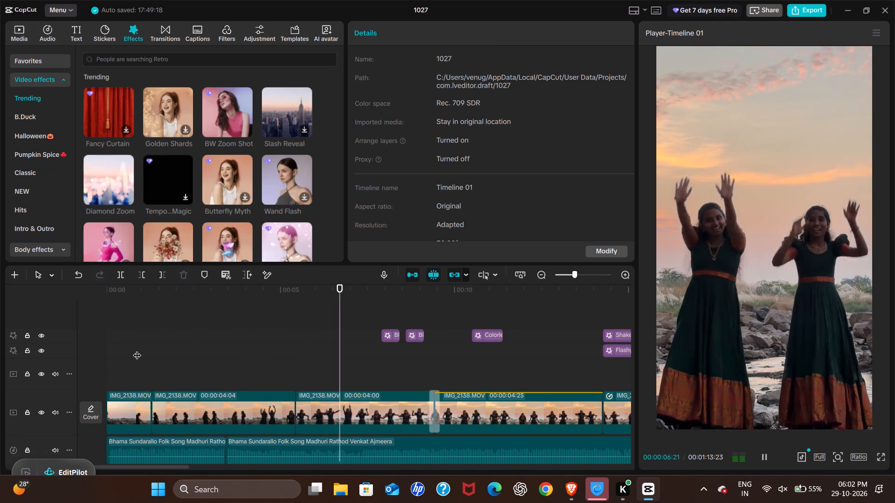
{"action": "key", "text": "space"}
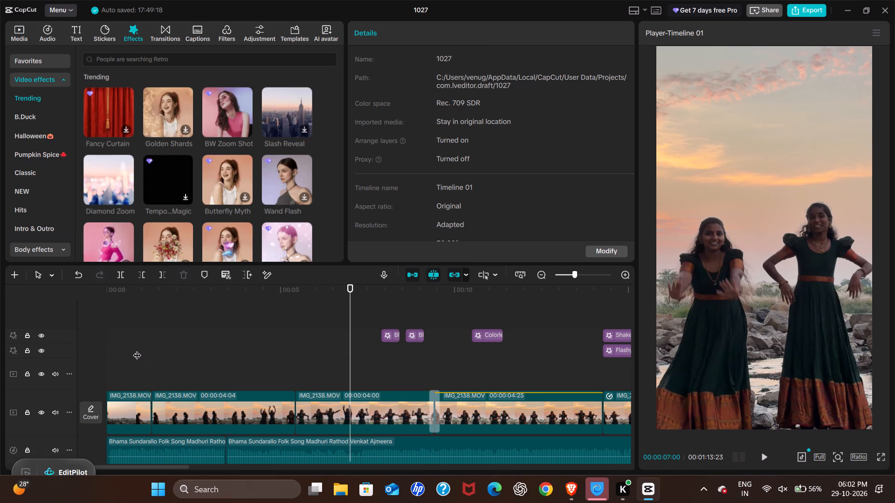
Play on from 7 seconds through the transition and effects into the Shake and Flashy Dance section, pausing at about 19 seconds.
{"action": "key", "text": "space"}
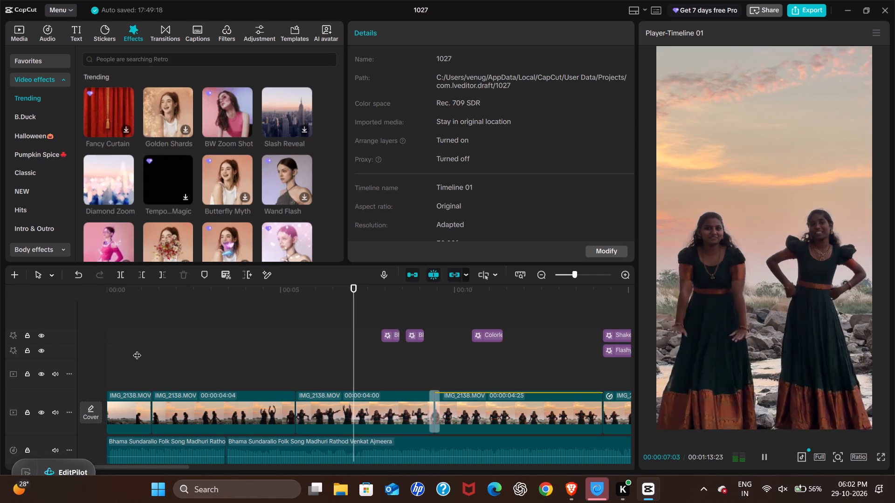
{"action": "key", "text": "space"}
{"action": "key", "text": "space"}
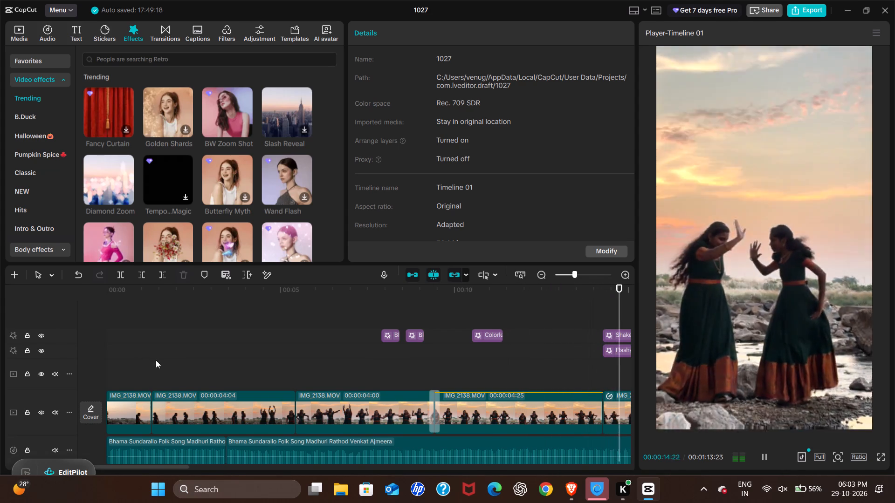
{"action": "key", "text": "space"}
{"action": "key", "text": "space"}
{"action": "scroll", "coordinate": [12, 346], "scroll_direction": "right", "scroll_amount": 8}
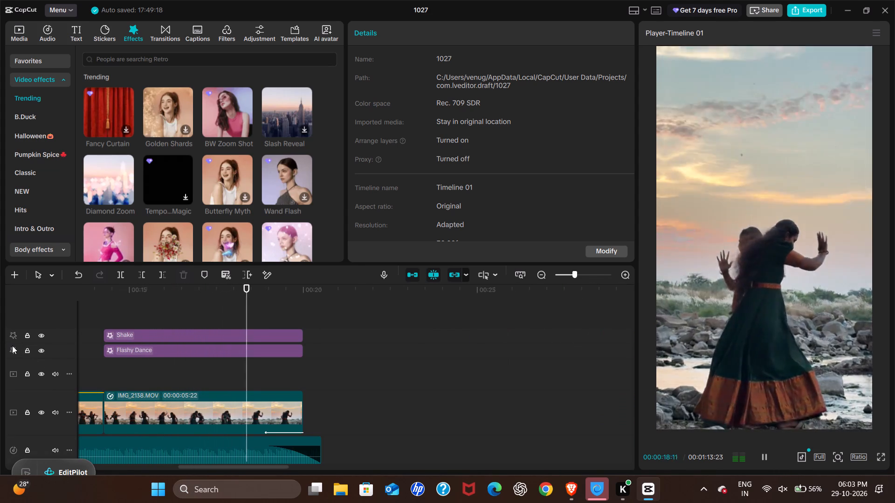
{"action": "key", "text": "space"}
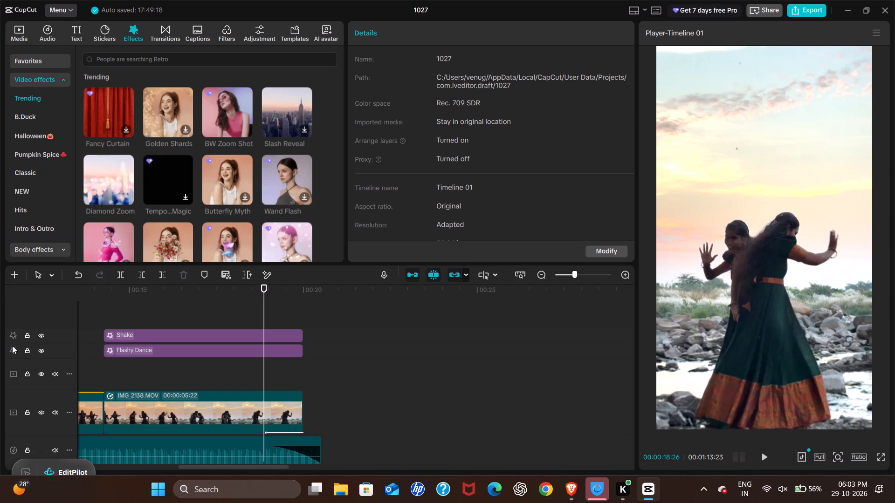
Play the end of the Shake and Flashy Dance clip into the empty gap, pausing at about 24.5 seconds.
{"action": "key", "text": "space"}
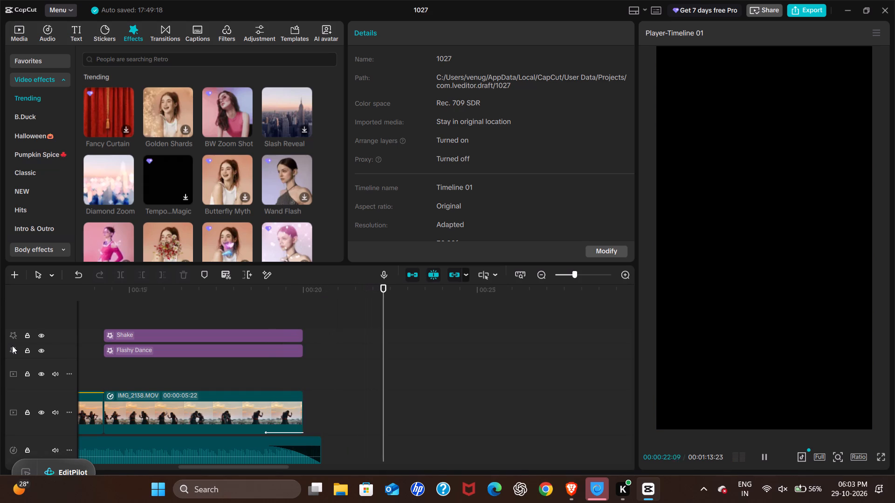
{"action": "scroll", "coordinate": [12, 346], "scroll_direction": "right", "scroll_amount": 2}
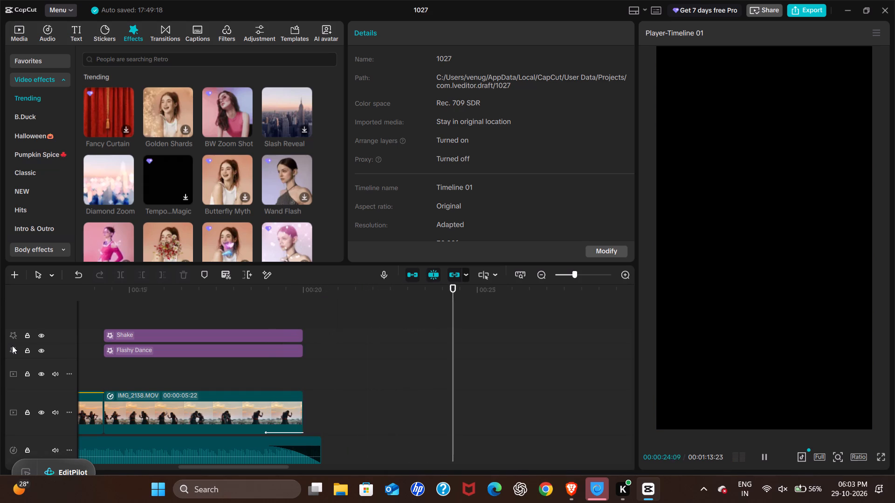
{"action": "key", "text": "space"}
{"action": "scroll", "coordinate": [12, 346], "scroll_direction": "right", "scroll_amount": 8}
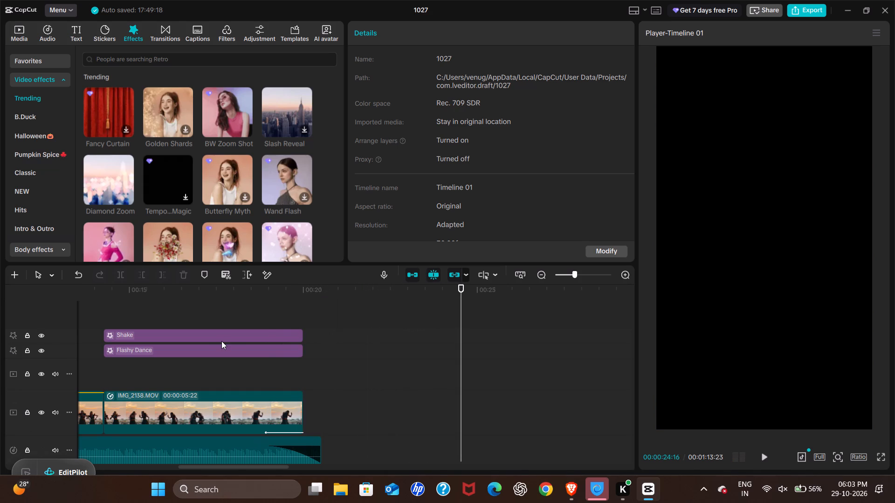
{"action": "scroll", "coordinate": [221, 341], "scroll_direction": "right", "scroll_amount": 14}
Return to the second dance clip at about 2.7 seconds and replay through the first two effects past 10 seconds.
{"action": "double_click", "coordinate": [200, 344]}
{"action": "key", "text": "space"}
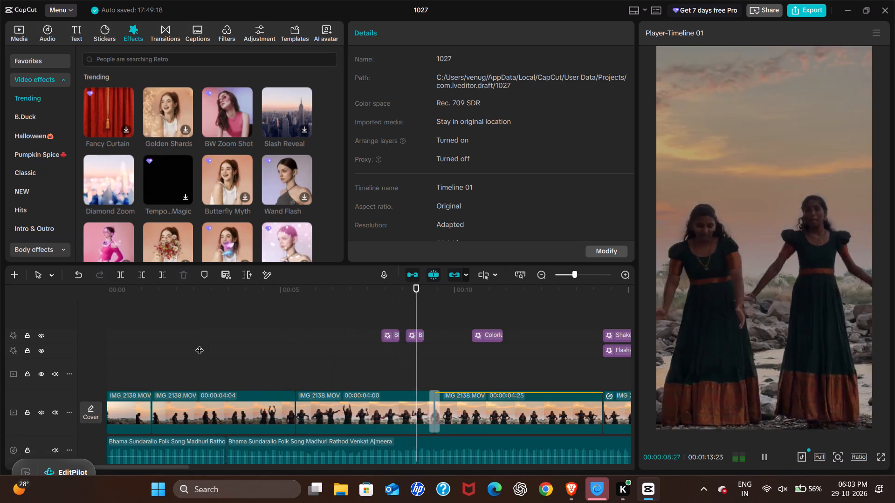
{"action": "key", "text": "space"}
{"action": "key", "text": "space"}
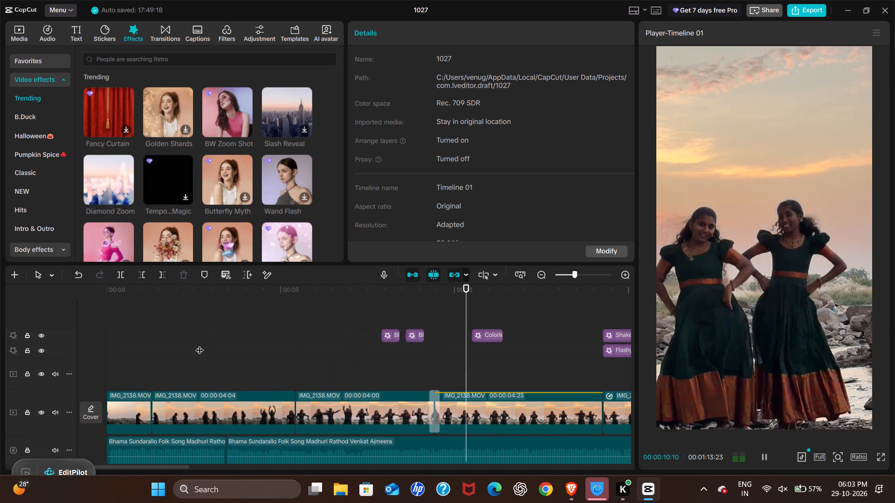
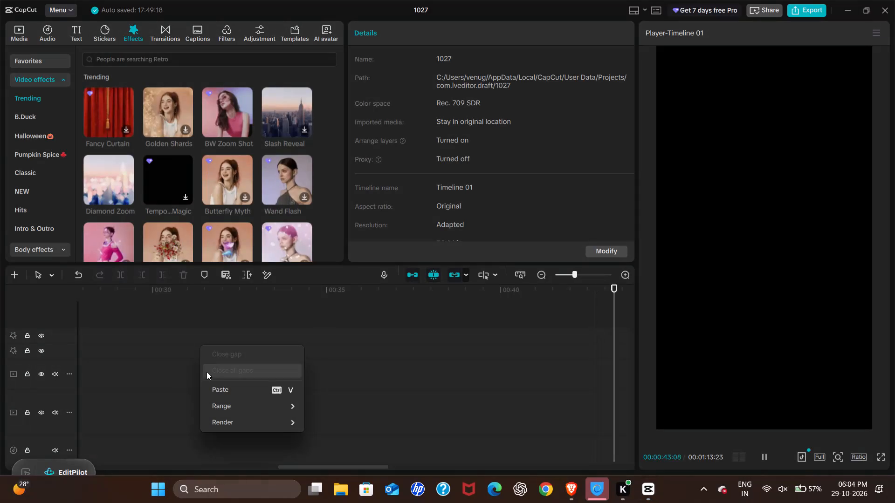
Return from the empty gap to the start of the timeline and play the opening twice, reaching about 4.5 seconds.
{"action": "scroll", "coordinate": [205, 361], "scroll_direction": "right", "scroll_amount": 7}
{"action": "left_click", "coordinate": [158, 346]}
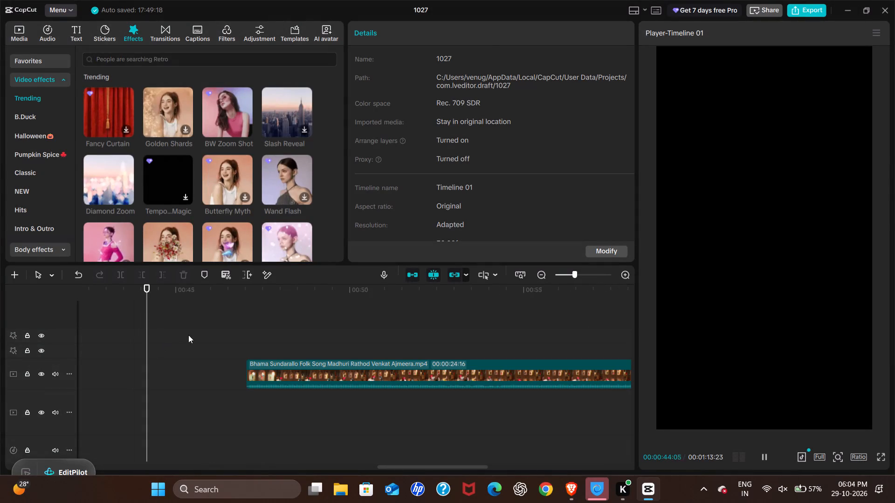
{"action": "key", "text": "space"}
{"action": "scroll", "coordinate": [234, 344], "scroll_direction": "right", "scroll_amount": 6}
{"action": "scroll", "coordinate": [234, 343], "scroll_direction": "down", "scroll_amount": 4, "text": "ctrl"}
{"action": "left_click", "coordinate": [133, 344]}
{"action": "left_click_drag", "start_coordinate": [132, 344], "coordinate": [45, 346]}
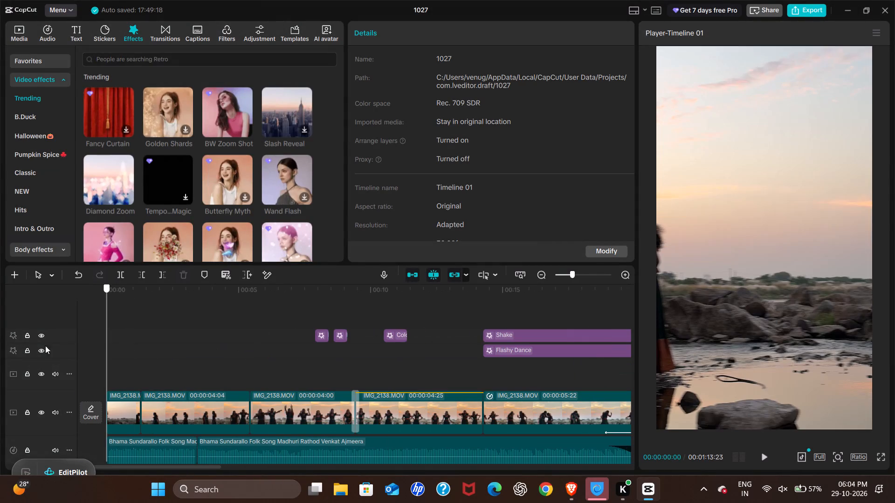
{"action": "key", "text": "space"}
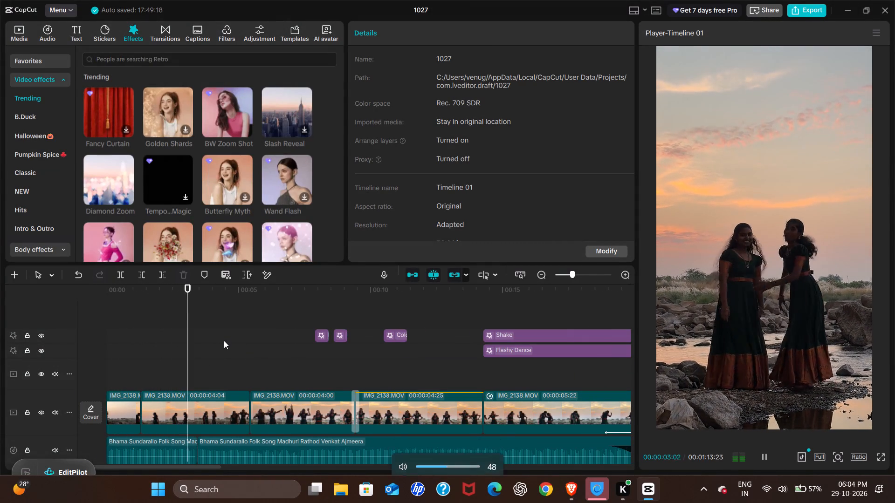
{"action": "key", "text": "space"}
{"action": "left_click", "coordinate": [184, 329]}
{"action": "left_click_drag", "start_coordinate": [184, 329], "coordinate": [86, 336]}
{"action": "key", "text": "space"}
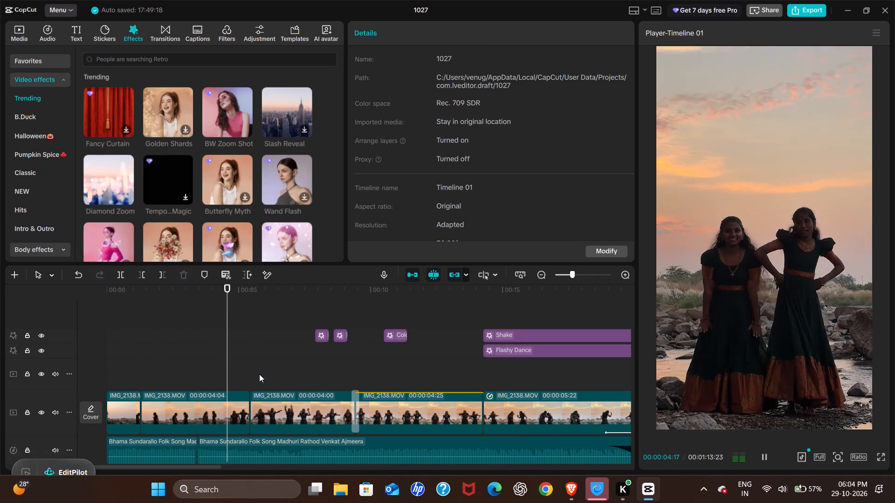
Return to the start and play the first dance clip up to its cut at about 1 second.
{"action": "left_click", "coordinate": [213, 354]}
{"action": "left_click_drag", "start_coordinate": [212, 354], "coordinate": [0, 354]}
{"action": "left_click", "coordinate": [121, 413]}
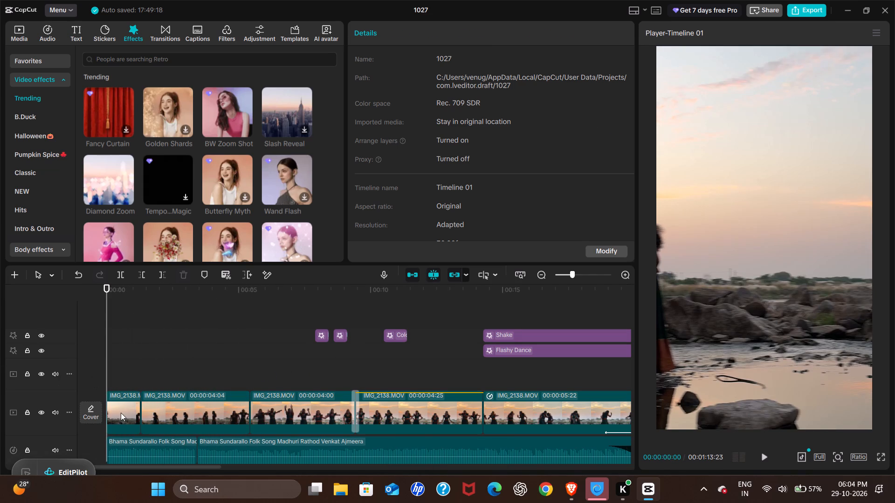
{"action": "key", "text": "space"}
{"action": "key", "text": "space"}
Check the audio and speed settings of the first dance clip.
{"action": "left_click", "coordinate": [126, 408]}
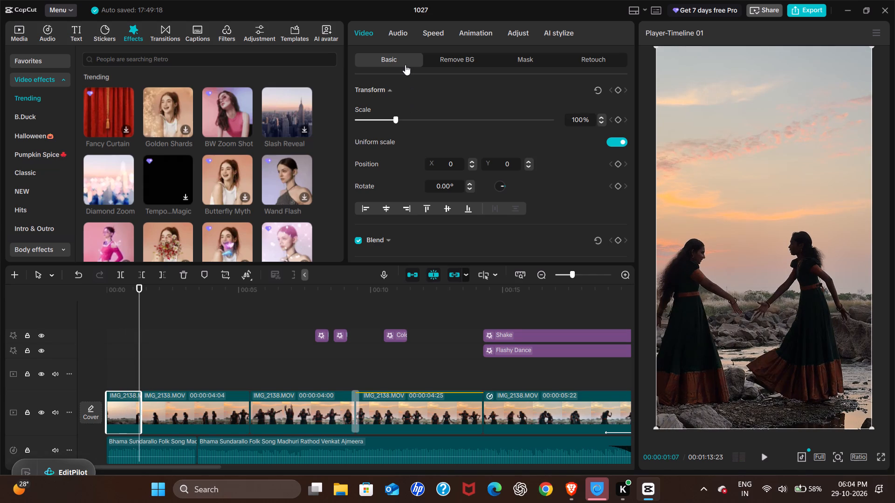
{"action": "left_click", "coordinate": [400, 37]}
{"action": "left_click", "coordinate": [432, 37]}
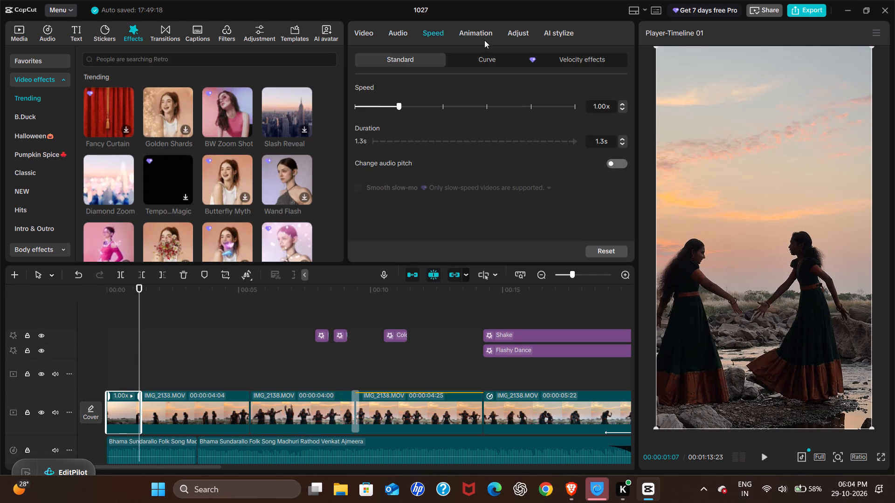
{"action": "left_click", "coordinate": [361, 31]}
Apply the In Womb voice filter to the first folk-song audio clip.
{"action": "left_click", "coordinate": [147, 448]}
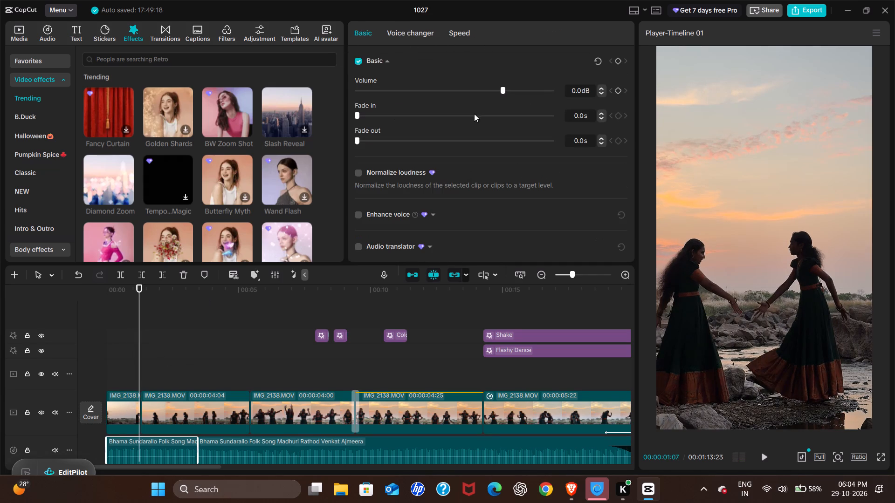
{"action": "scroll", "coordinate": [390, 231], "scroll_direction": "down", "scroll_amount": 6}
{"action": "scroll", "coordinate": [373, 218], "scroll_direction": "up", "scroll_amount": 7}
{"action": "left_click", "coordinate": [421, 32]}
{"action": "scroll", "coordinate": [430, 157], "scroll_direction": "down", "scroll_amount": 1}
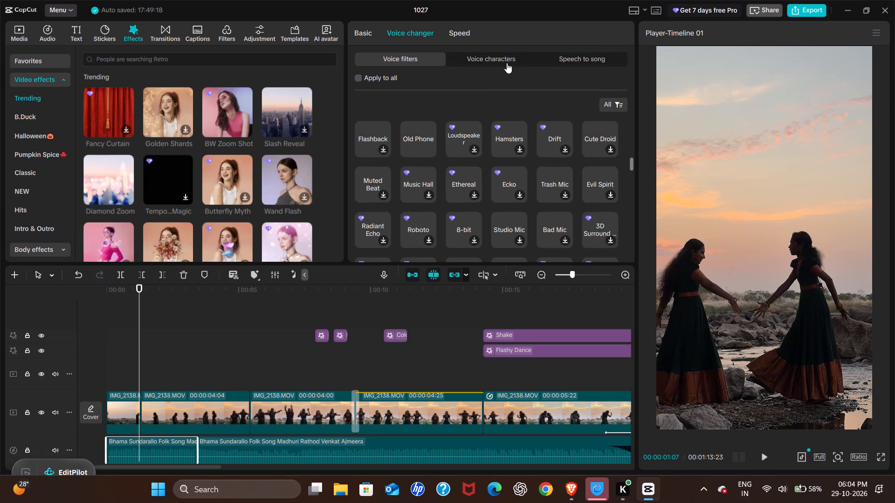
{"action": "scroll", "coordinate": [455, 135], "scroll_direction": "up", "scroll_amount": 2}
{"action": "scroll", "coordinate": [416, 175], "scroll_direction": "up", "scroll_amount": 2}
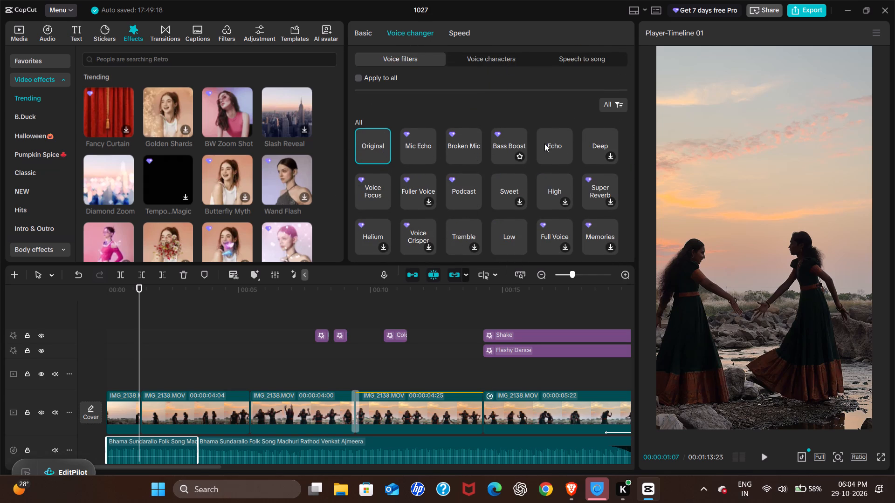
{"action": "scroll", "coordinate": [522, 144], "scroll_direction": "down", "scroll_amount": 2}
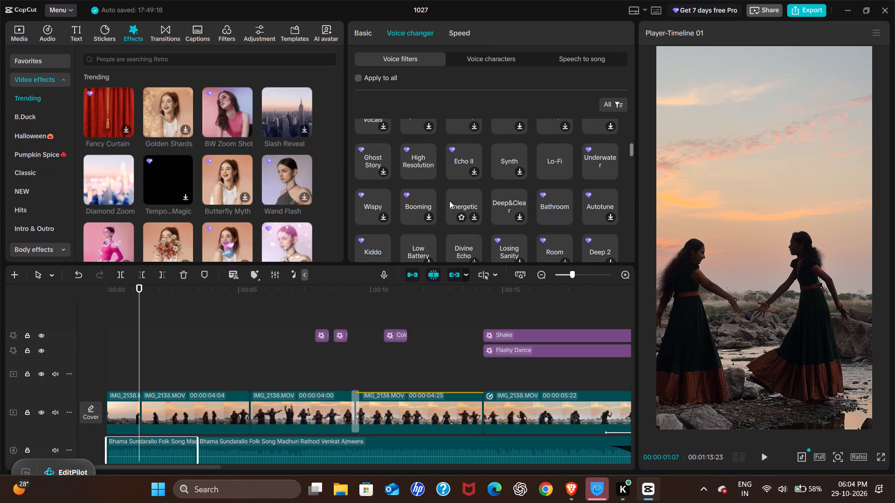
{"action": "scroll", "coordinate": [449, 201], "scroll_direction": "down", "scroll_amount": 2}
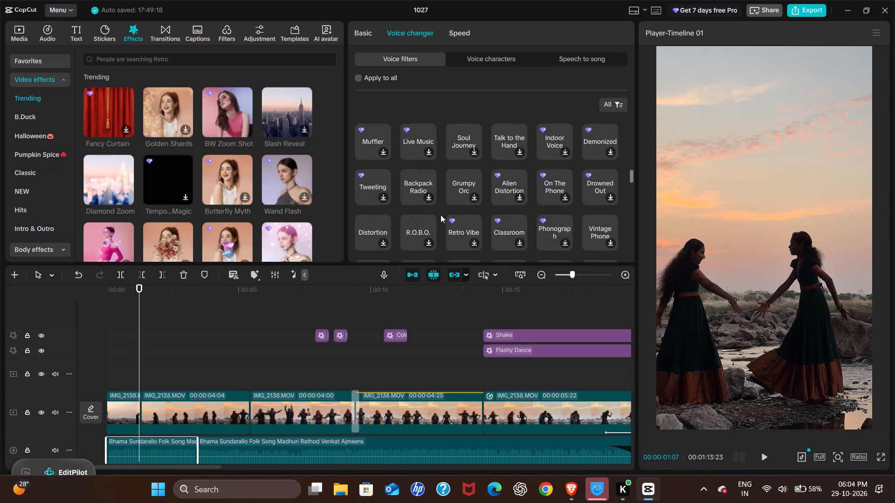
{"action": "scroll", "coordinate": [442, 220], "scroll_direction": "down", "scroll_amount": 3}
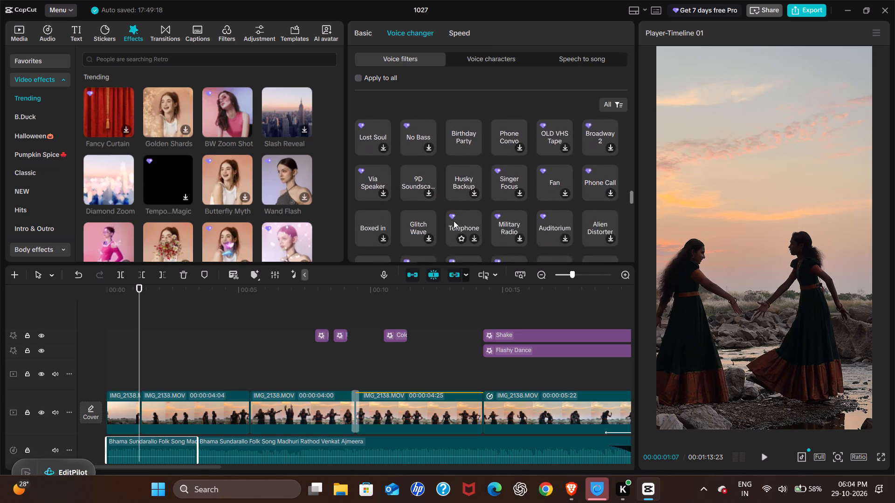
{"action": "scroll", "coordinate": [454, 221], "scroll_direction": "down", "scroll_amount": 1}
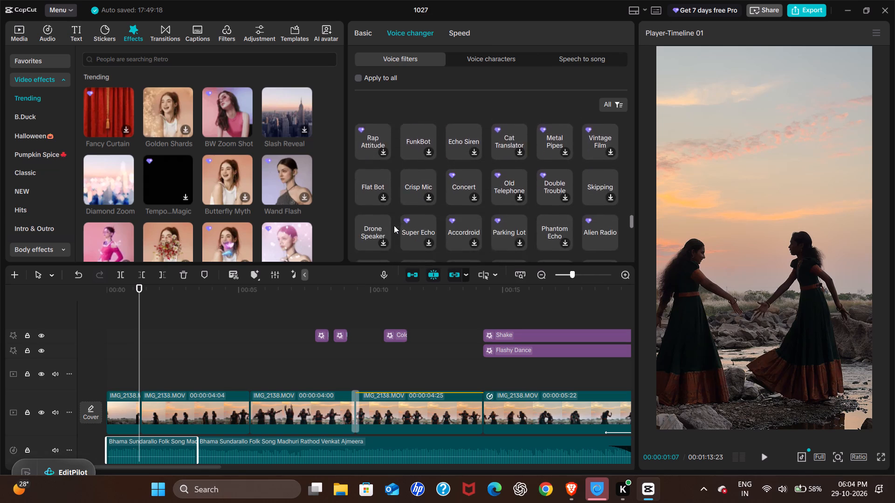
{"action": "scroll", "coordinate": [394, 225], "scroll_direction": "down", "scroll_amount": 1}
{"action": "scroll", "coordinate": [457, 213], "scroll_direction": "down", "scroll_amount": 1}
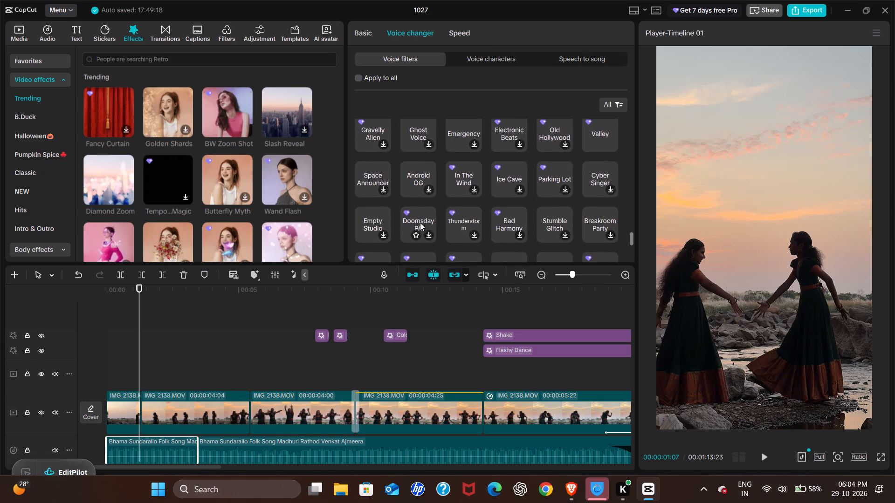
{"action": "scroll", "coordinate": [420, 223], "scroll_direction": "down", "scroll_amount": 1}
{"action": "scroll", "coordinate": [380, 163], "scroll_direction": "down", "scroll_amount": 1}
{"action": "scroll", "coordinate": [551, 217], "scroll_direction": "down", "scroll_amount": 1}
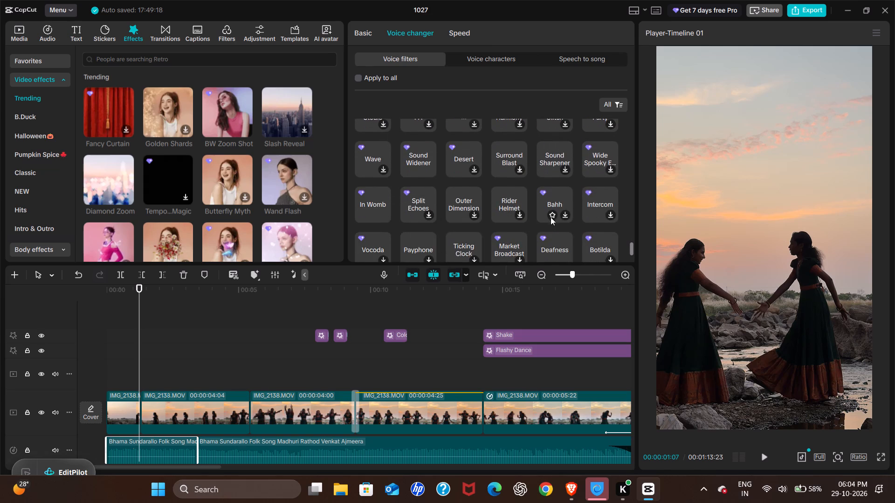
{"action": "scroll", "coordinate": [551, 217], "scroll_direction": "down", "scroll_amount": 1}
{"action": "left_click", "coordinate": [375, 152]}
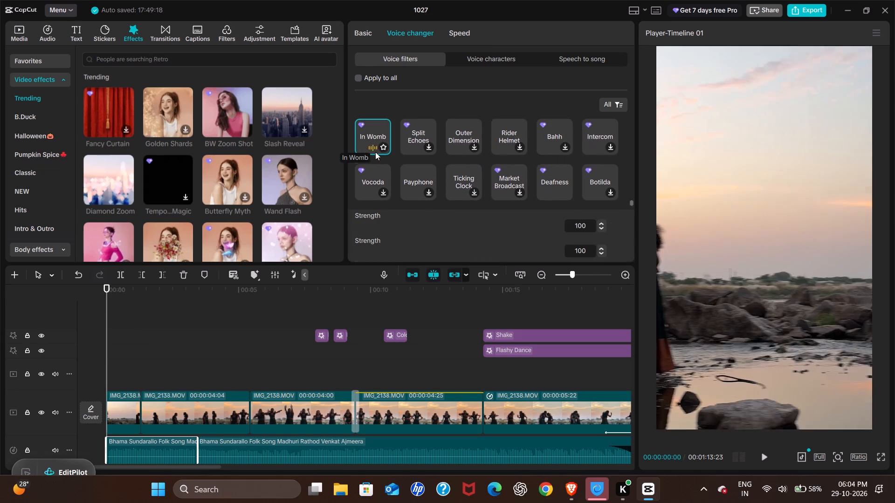
Apply the Underwater voice filter to the first folk-song audio clip.
{"action": "scroll", "coordinate": [512, 182], "scroll_direction": "up", "scroll_amount": 1}
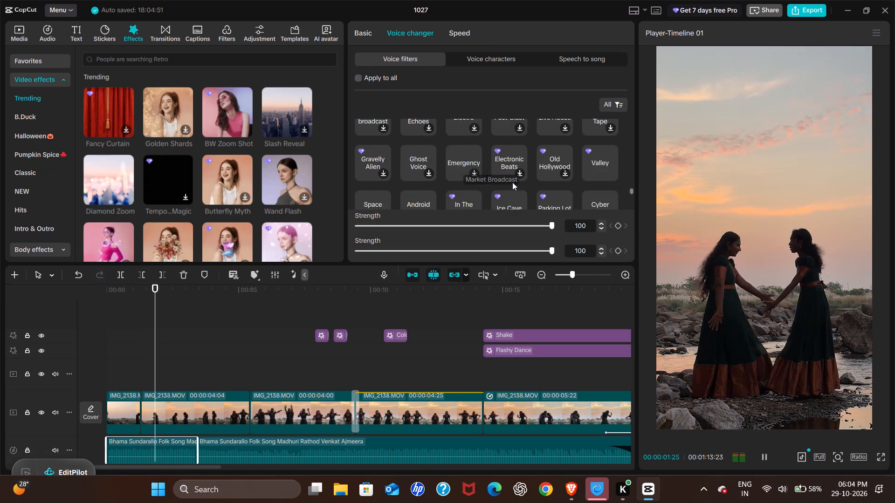
{"action": "scroll", "coordinate": [528, 178], "scroll_direction": "up", "scroll_amount": 6}
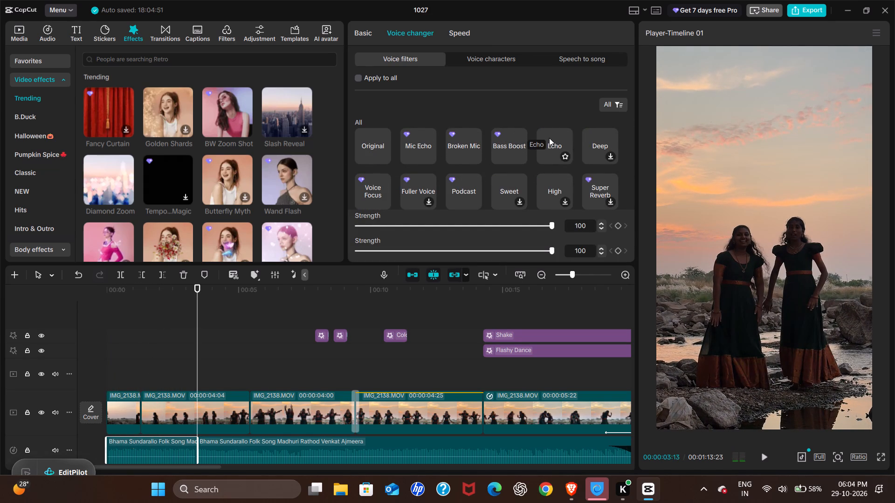
{"action": "scroll", "coordinate": [434, 147], "scroll_direction": "down", "scroll_amount": 1}
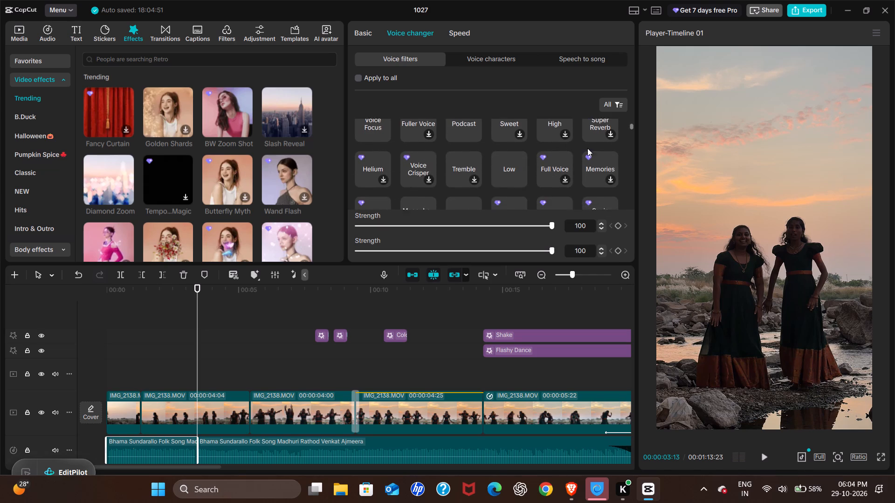
{"action": "scroll", "coordinate": [587, 148], "scroll_direction": "down", "scroll_amount": 1}
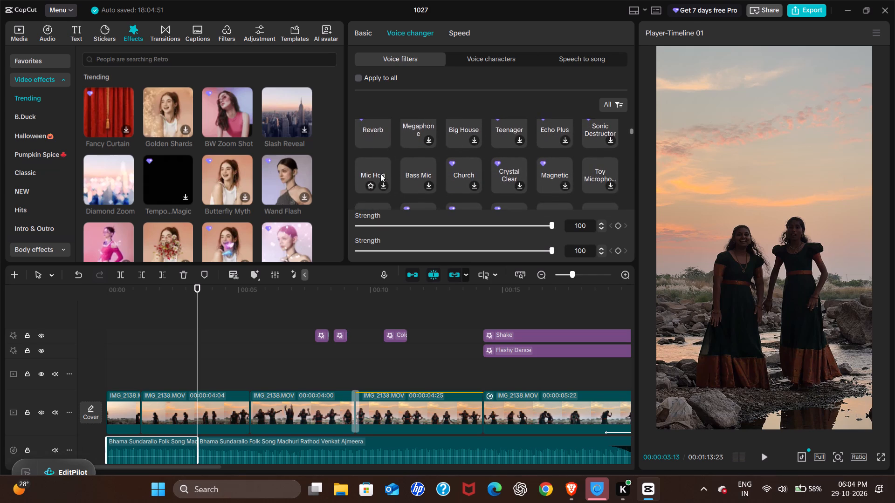
{"action": "scroll", "coordinate": [380, 174], "scroll_direction": "down", "scroll_amount": 1}
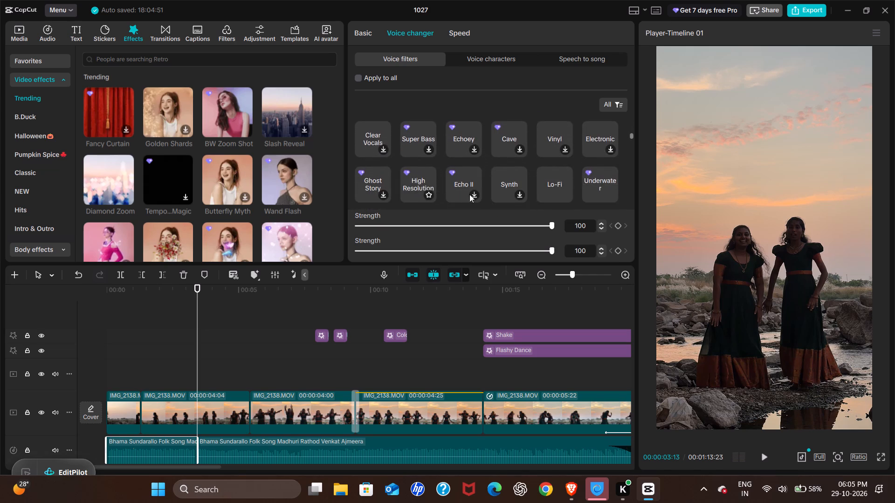
{"action": "scroll", "coordinate": [565, 197], "scroll_direction": "down", "scroll_amount": 1}
{"action": "left_click", "coordinate": [599, 121]}
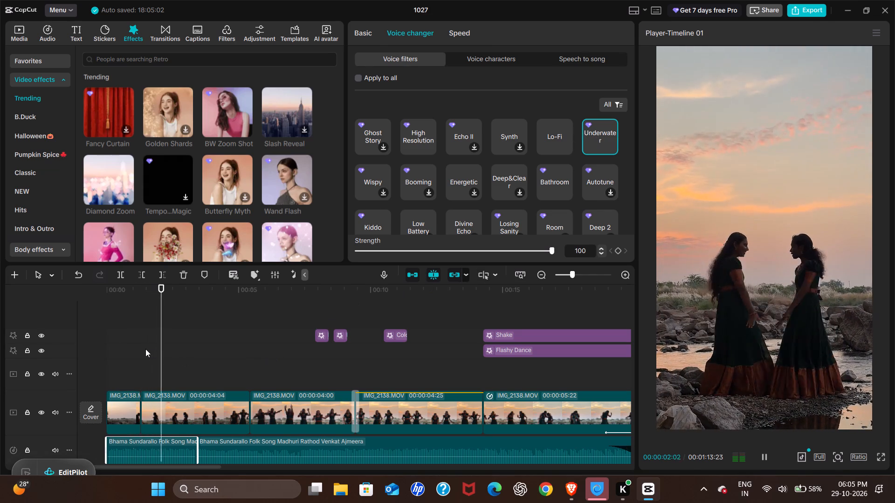
Replay the opening across the first music cut several times to hear the filtered audio, and return to the start.
{"action": "left_click", "coordinate": [145, 349]}
{"action": "left_click_drag", "start_coordinate": [144, 348], "coordinate": [116, 353]}
{"action": "left_click", "coordinate": [112, 353]}
{"action": "key", "text": "space"}
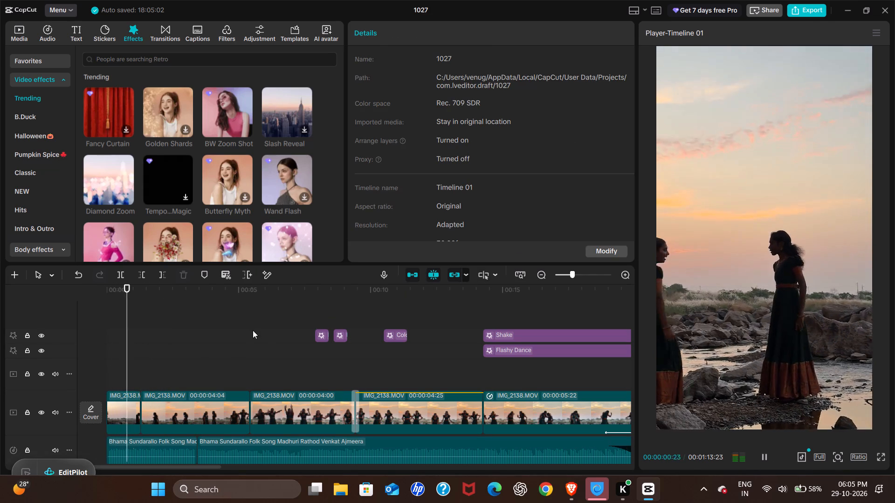
{"action": "scroll", "coordinate": [269, 366], "scroll_direction": "down", "scroll_amount": 2}
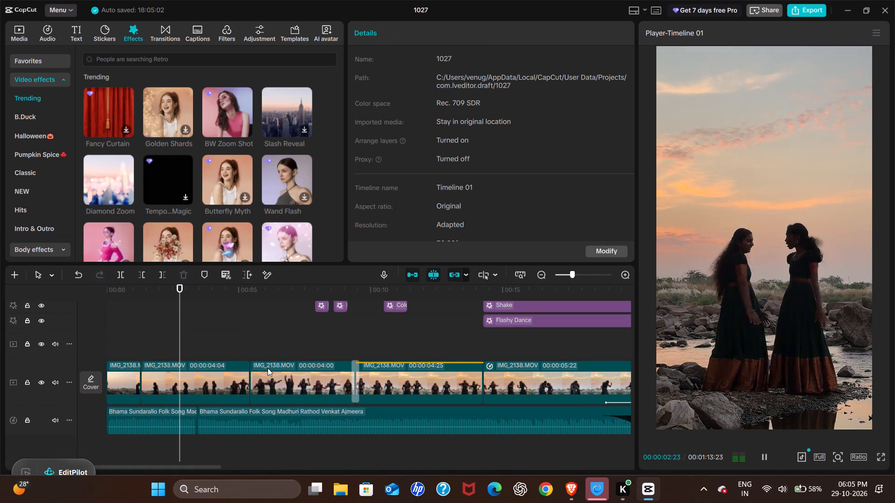
{"action": "left_click", "coordinate": [192, 332]}
{"action": "key", "text": "space"}
{"action": "left_click", "coordinate": [189, 334]}
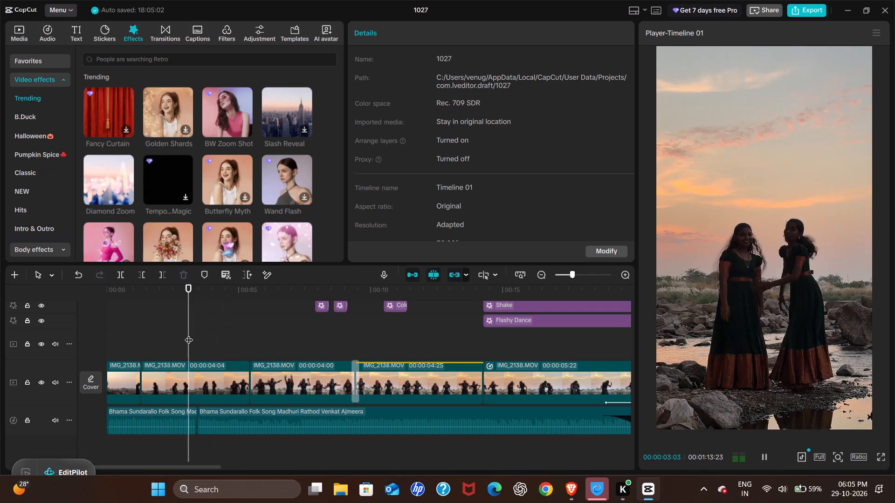
{"action": "left_click_drag", "start_coordinate": [189, 334], "coordinate": [69, 335]}
{"action": "key", "text": "space"}
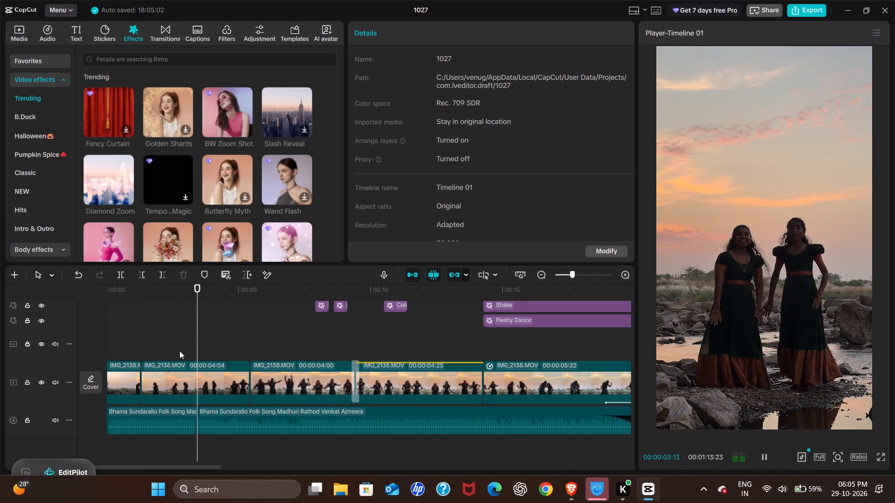
{"action": "key", "text": "space"}
{"action": "left_click", "coordinate": [179, 351]}
{"action": "left_click_drag", "start_coordinate": [176, 350], "coordinate": [50, 349]}
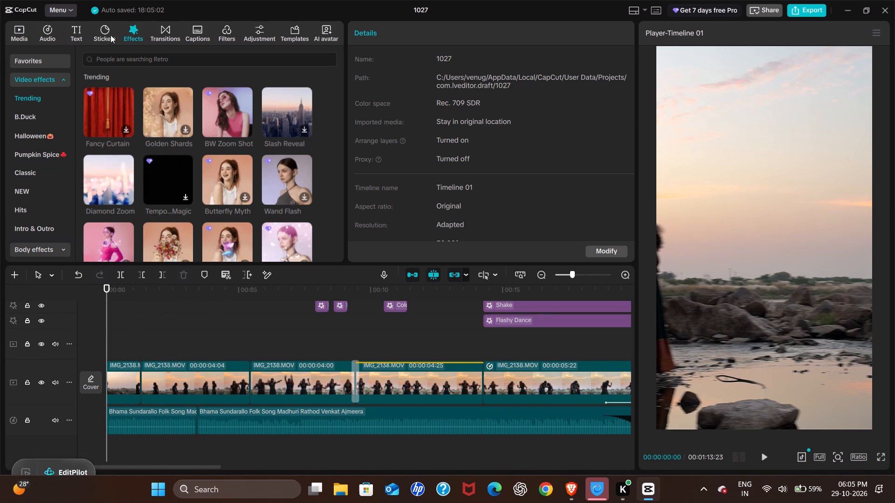
Search the audio library for woosh.
{"action": "left_click", "coordinate": [166, 34]}
{"action": "left_click", "coordinate": [202, 32]}
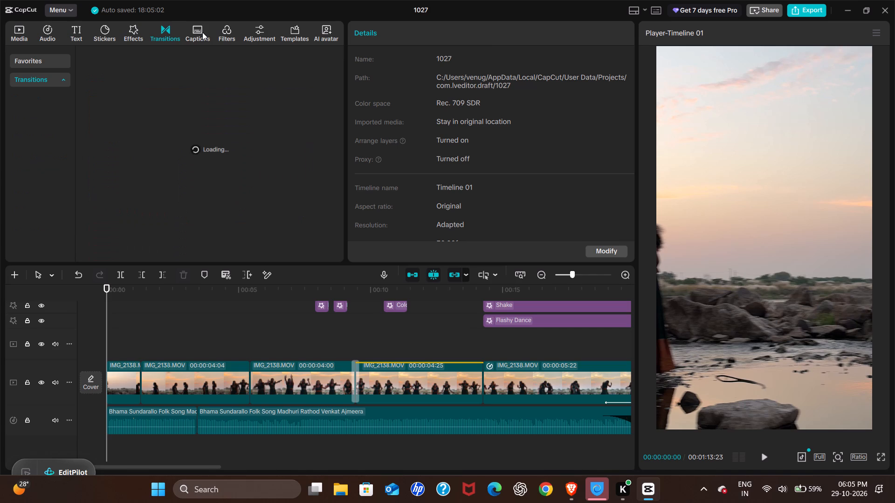
{"action": "left_click", "coordinate": [67, 35]}
{"action": "left_click", "coordinate": [52, 36]}
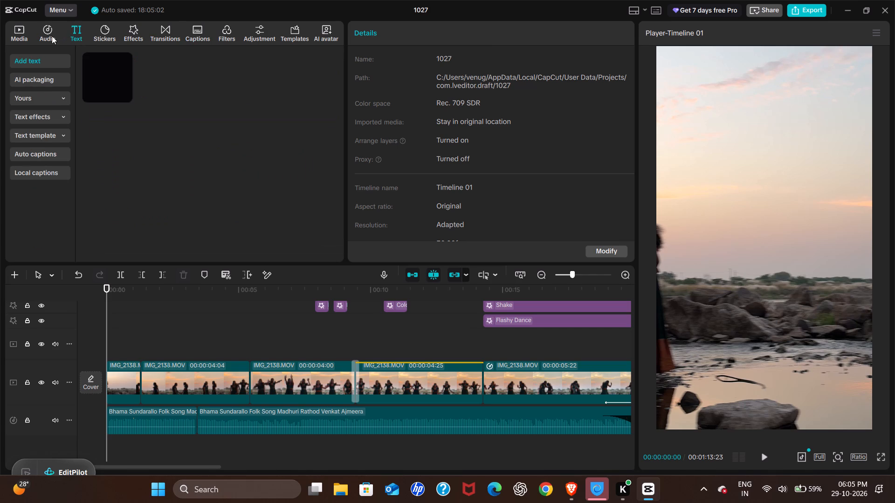
{"action": "left_click", "coordinate": [134, 61]}
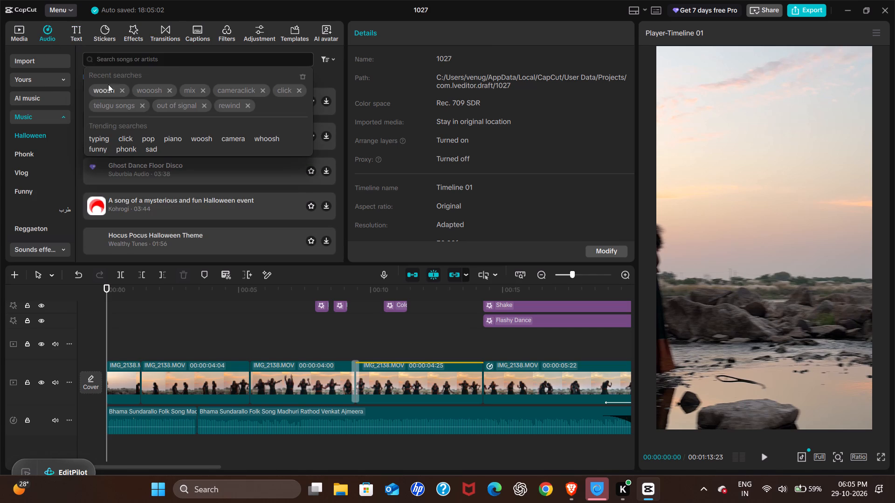
{"action": "left_click", "coordinate": [108, 84]}
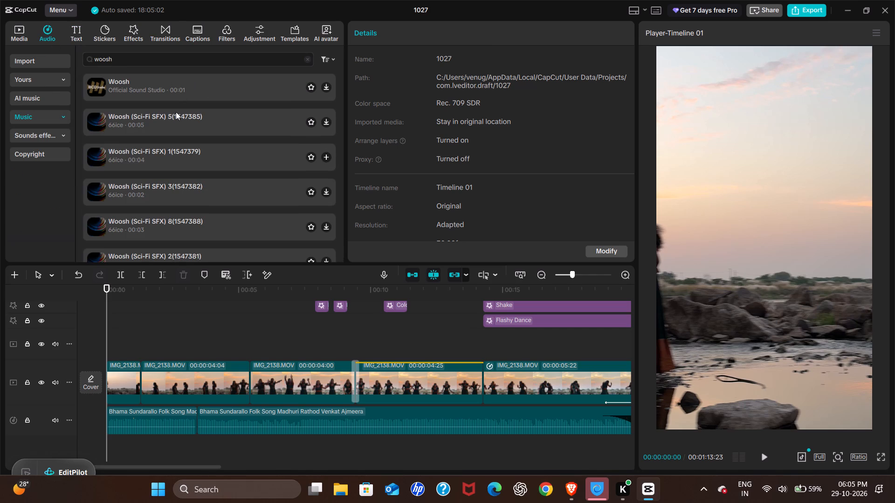
Audition the woosh search results, including Woosh by Official Sound Studio, the Sci-Fi SFX variants, Bass Woah and Woah.
{"action": "left_click", "coordinate": [178, 92]}
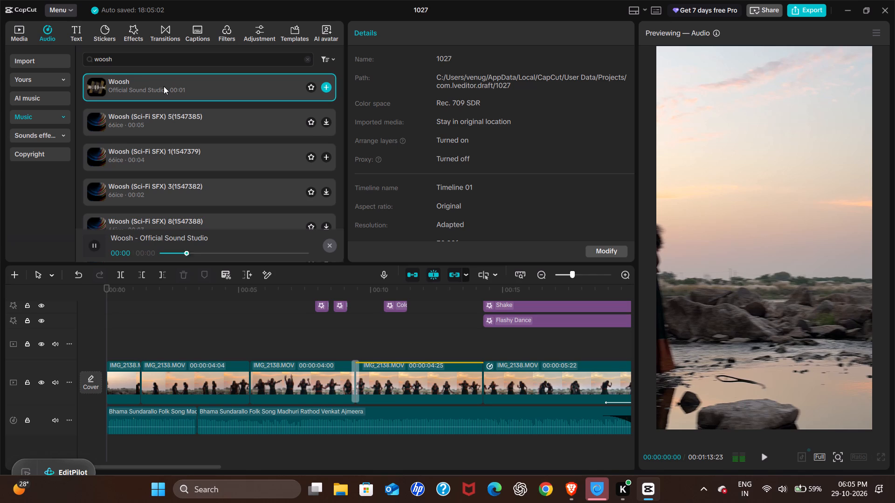
{"action": "left_click", "coordinate": [167, 119]}
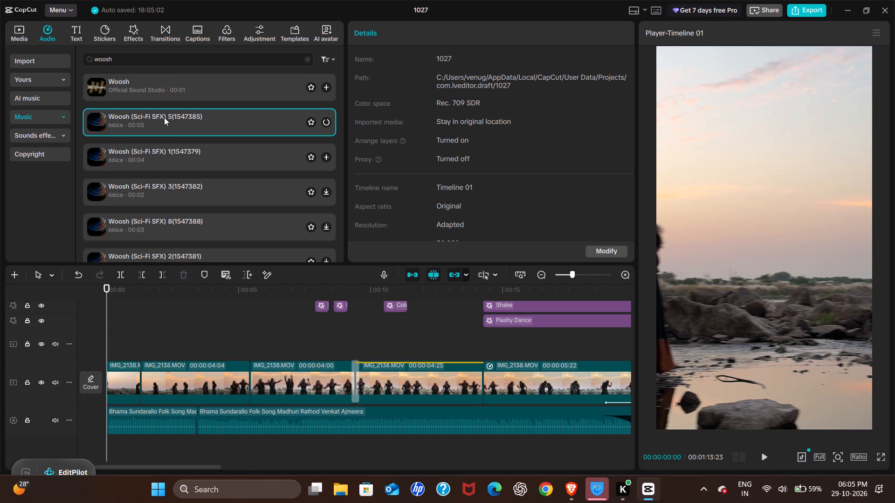
{"action": "left_click", "coordinate": [194, 151]}
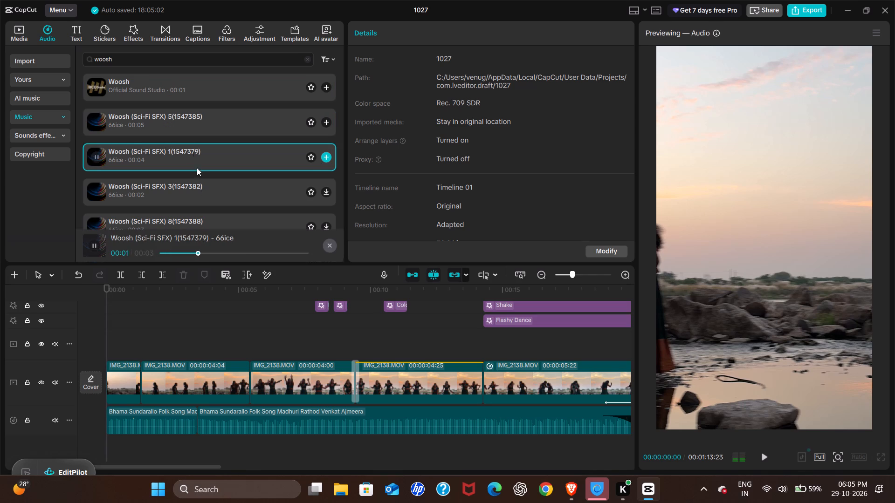
{"action": "left_click", "coordinate": [196, 196]}
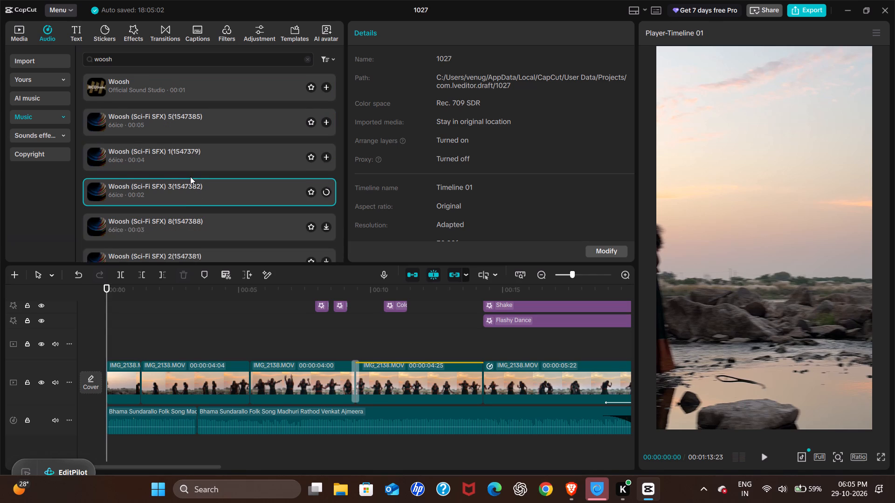
{"action": "scroll", "coordinate": [190, 177], "scroll_direction": "down", "scroll_amount": 1}
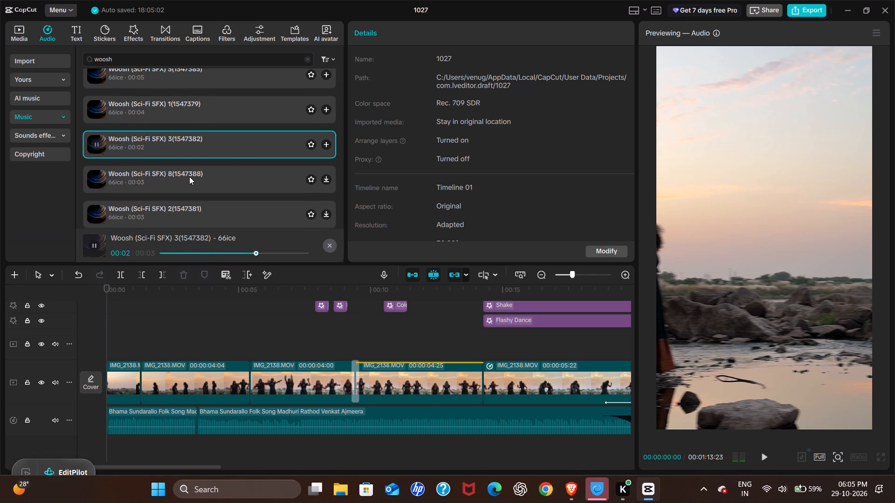
{"action": "left_click", "coordinate": [189, 177]}
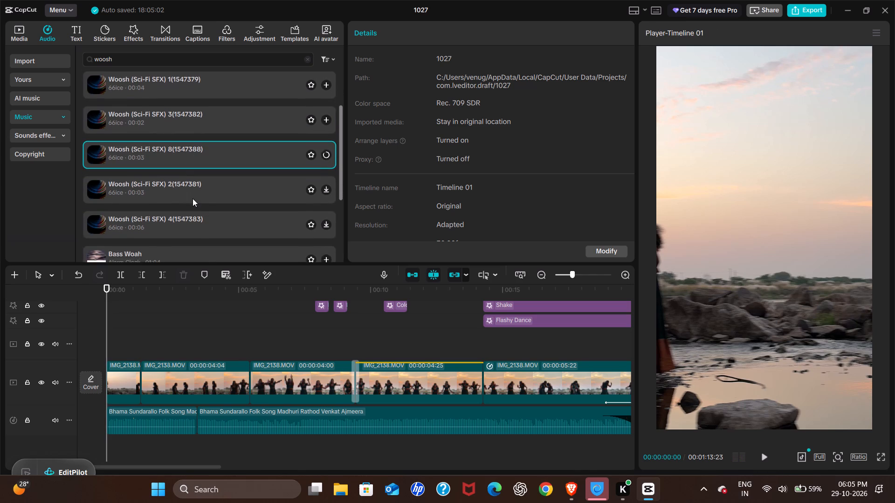
{"action": "left_click", "coordinate": [188, 193]}
{"action": "scroll", "coordinate": [188, 193], "scroll_direction": "down", "scroll_amount": 1}
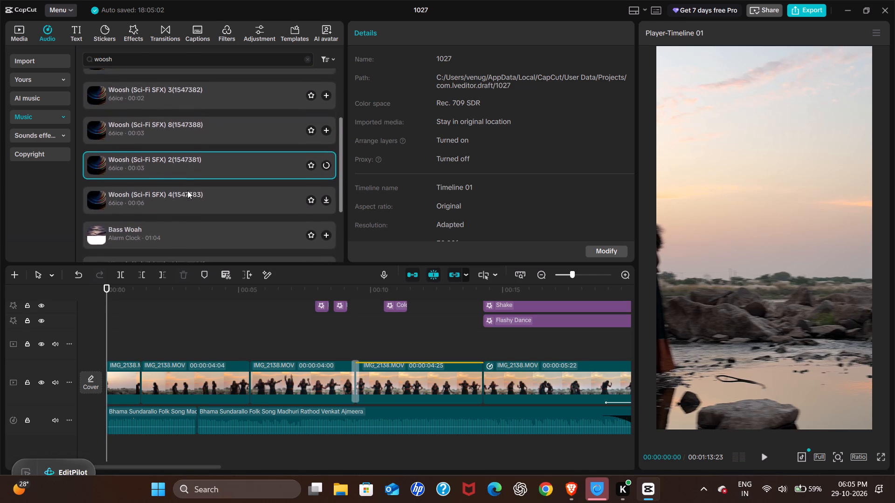
{"action": "scroll", "coordinate": [187, 190], "scroll_direction": "down", "scroll_amount": 1}
{"action": "left_click", "coordinate": [224, 164]}
{"action": "scroll", "coordinate": [224, 164], "scroll_direction": "down", "scroll_amount": 1}
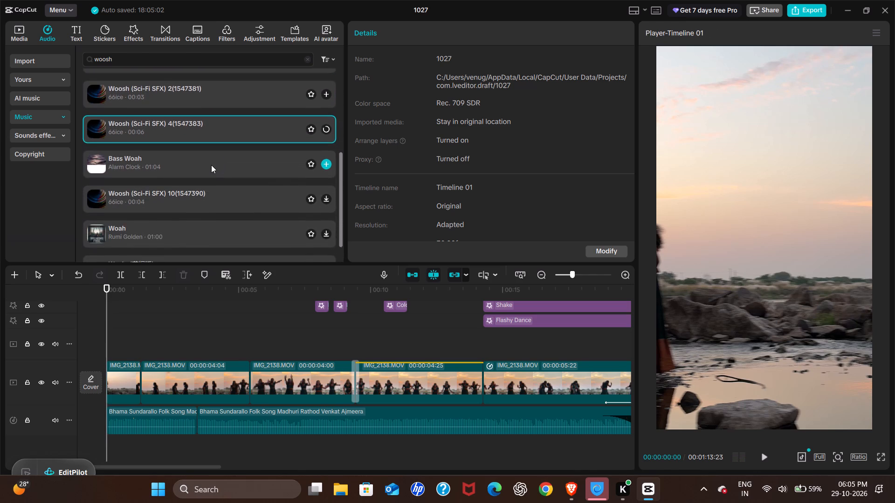
{"action": "scroll", "coordinate": [211, 165], "scroll_direction": "down", "scroll_amount": 1}
{"action": "left_click", "coordinate": [211, 165]}
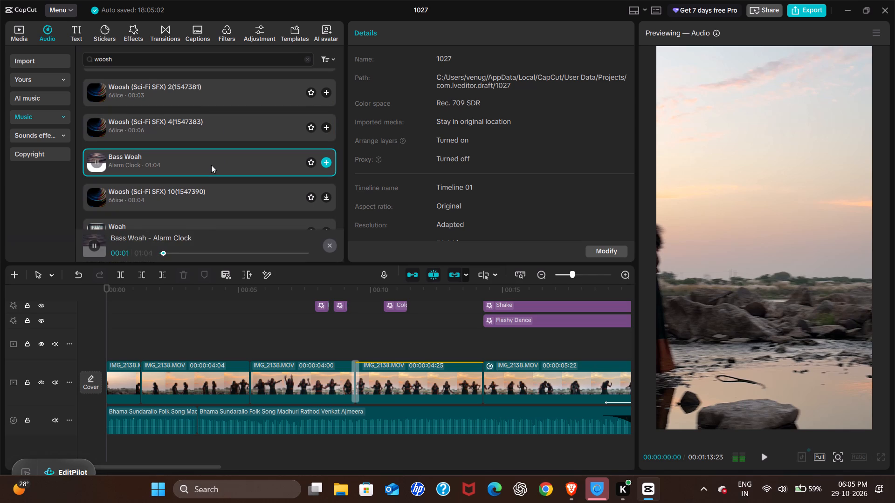
{"action": "left_click", "coordinate": [195, 119]}
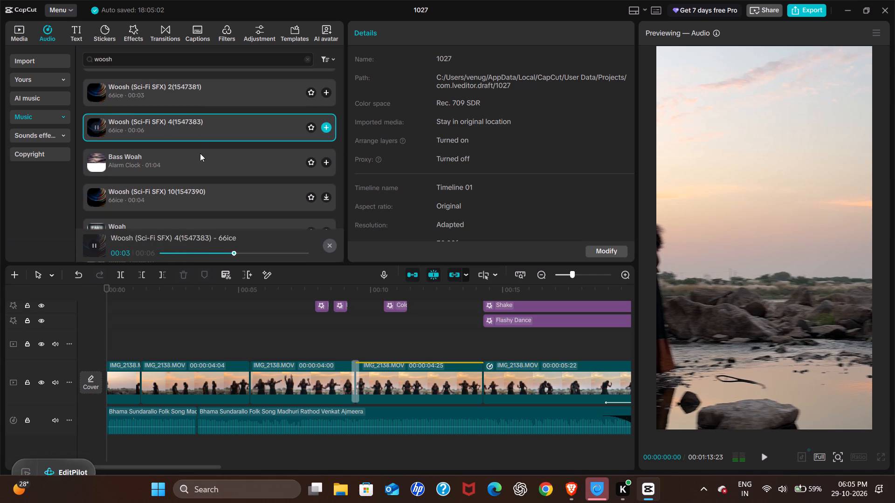
{"action": "scroll", "coordinate": [200, 156], "scroll_direction": "down", "scroll_amount": 1}
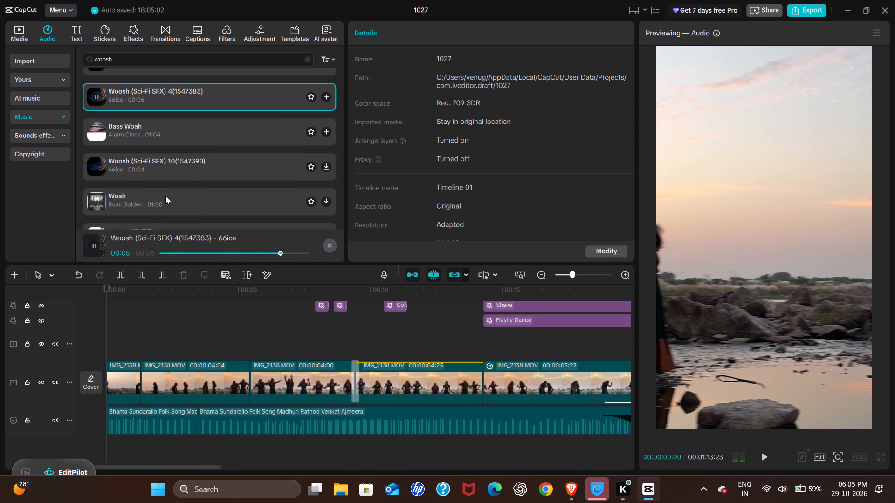
{"action": "left_click", "coordinate": [165, 197]}
{"action": "scroll", "coordinate": [161, 190], "scroll_direction": "down", "scroll_amount": 1}
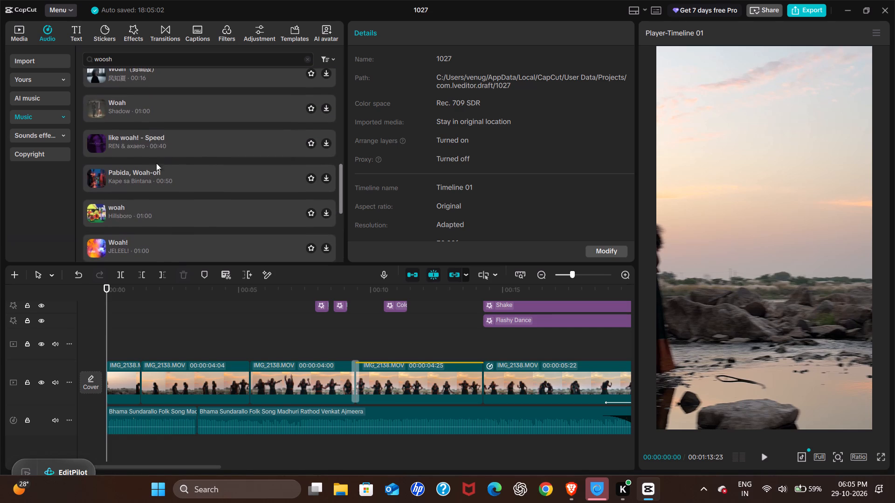
{"action": "scroll", "coordinate": [176, 154], "scroll_direction": "up", "scroll_amount": 9}
{"action": "key", "text": "space"}
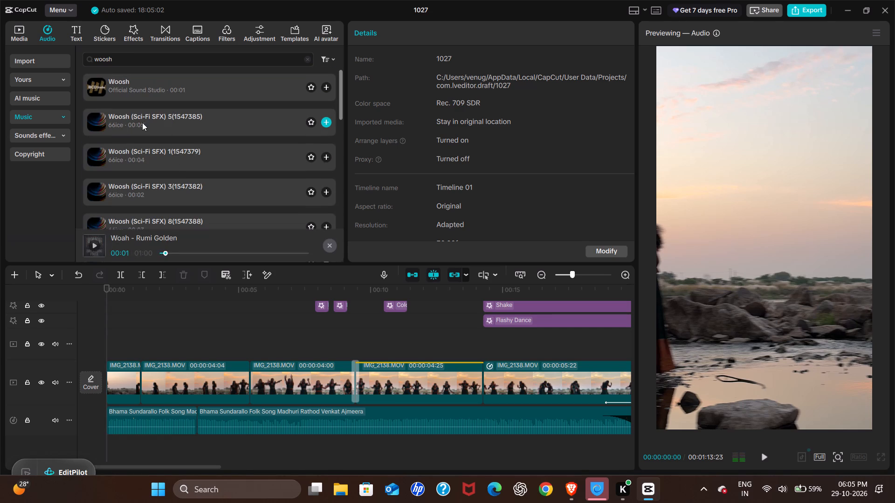
Compare the Woosh (Sci-Fi SFX) variants again, finishing with a preview of Woosh (Sci-Fi SFX) 1(1547379).
{"action": "left_click", "coordinate": [142, 122]}
{"action": "left_click", "coordinate": [166, 159]}
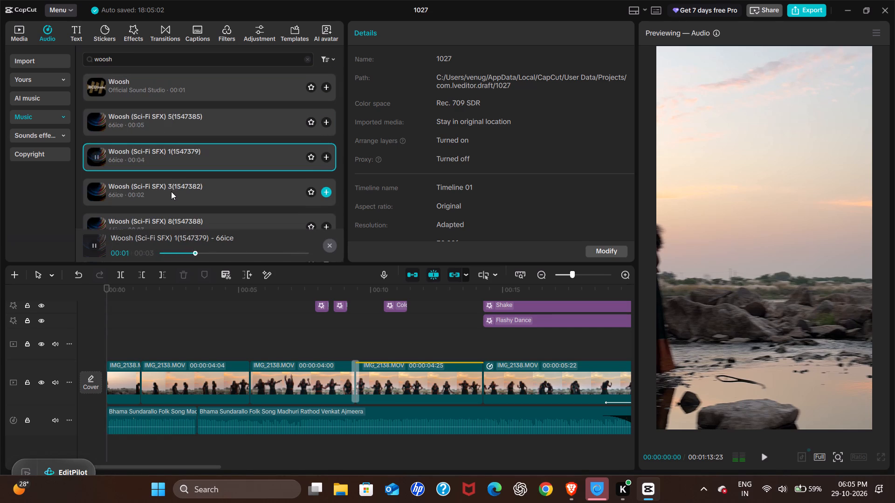
{"action": "left_click", "coordinate": [171, 191]}
{"action": "scroll", "coordinate": [179, 179], "scroll_direction": "down", "scroll_amount": 1}
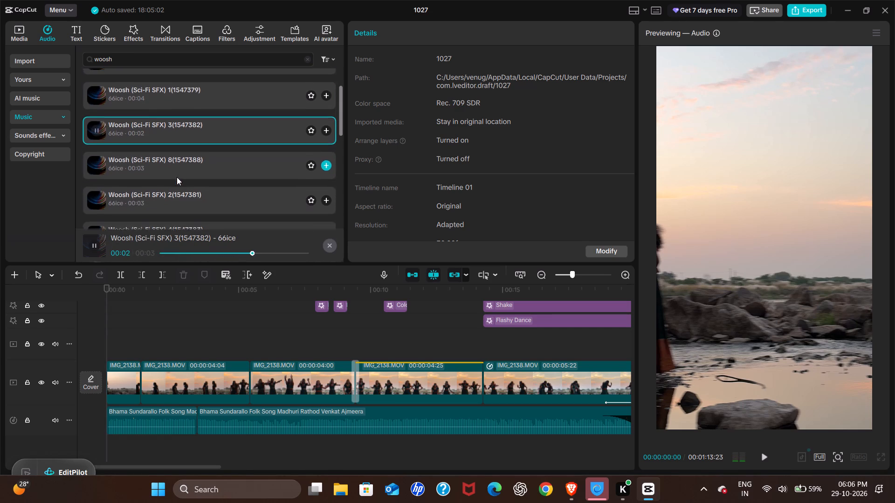
{"action": "scroll", "coordinate": [177, 177], "scroll_direction": "down", "scroll_amount": 1}
{"action": "left_click", "coordinate": [172, 164]}
{"action": "left_click", "coordinate": [177, 197]}
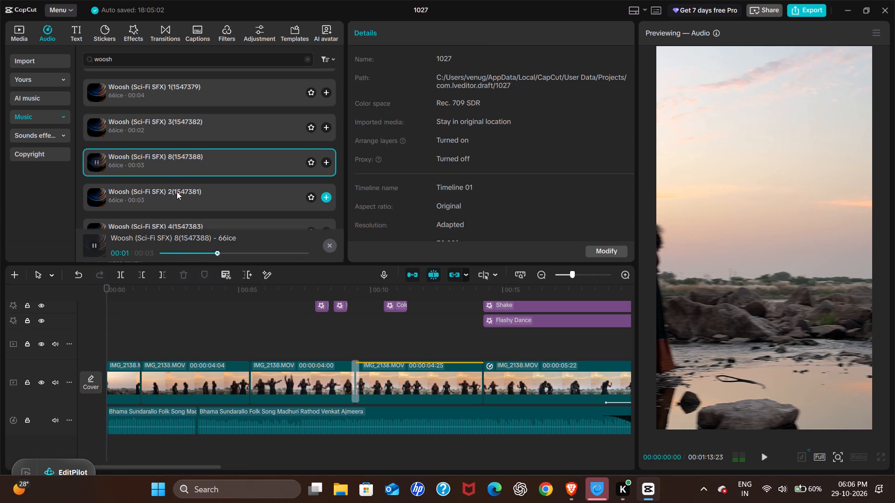
{"action": "scroll", "coordinate": [174, 176], "scroll_direction": "down", "scroll_amount": 1}
{"action": "left_click", "coordinate": [174, 175]}
{"action": "scroll", "coordinate": [173, 146], "scroll_direction": "up", "scroll_amount": 1}
{"action": "left_click", "coordinate": [173, 146]}
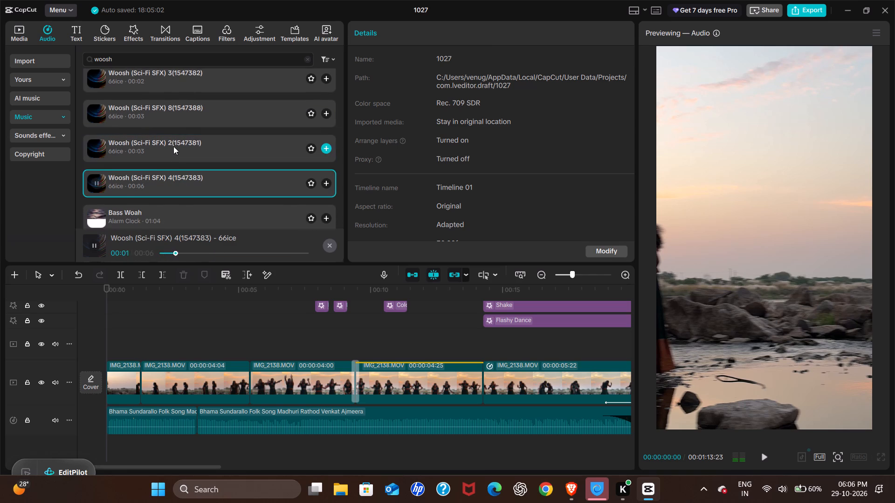
{"action": "scroll", "coordinate": [173, 146], "scroll_direction": "up", "scroll_amount": 1}
{"action": "left_click", "coordinate": [161, 119]}
{"action": "left_click", "coordinate": [167, 126]}
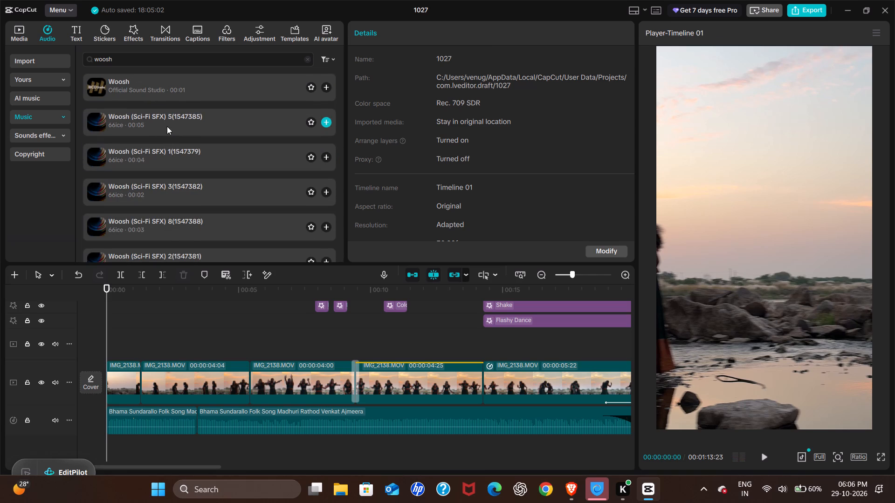
{"action": "left_click", "coordinate": [172, 153]}
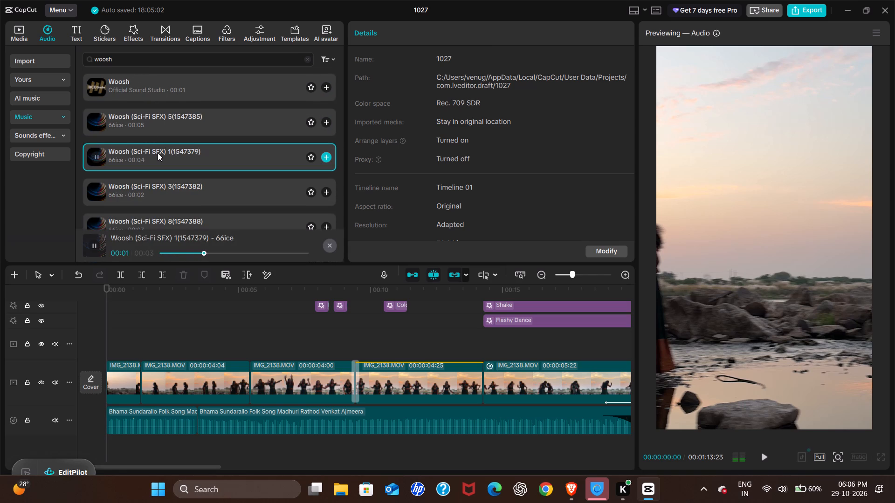
{"action": "key", "text": "space"}
Add Woosh (Sci-Fi SFX) 1(1547379) at the start of the timeline on a new track below the folk song and play it.
{"action": "left_click_drag", "start_coordinate": [158, 154], "coordinate": [96, 444]}
{"action": "scroll", "coordinate": [181, 393], "scroll_direction": "down", "scroll_amount": 3}
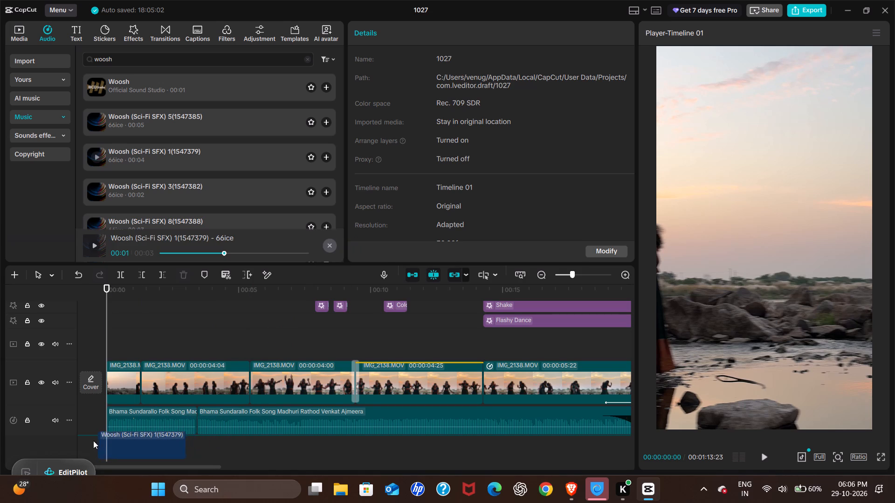
{"action": "key", "text": "space"}
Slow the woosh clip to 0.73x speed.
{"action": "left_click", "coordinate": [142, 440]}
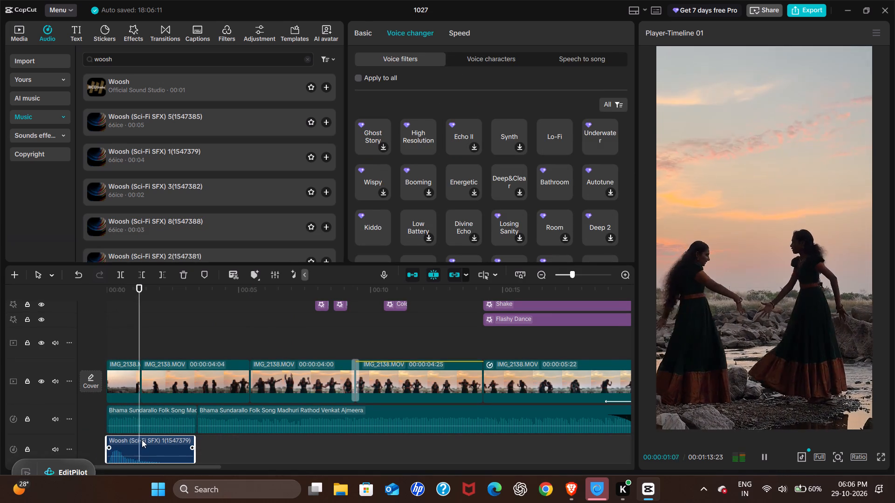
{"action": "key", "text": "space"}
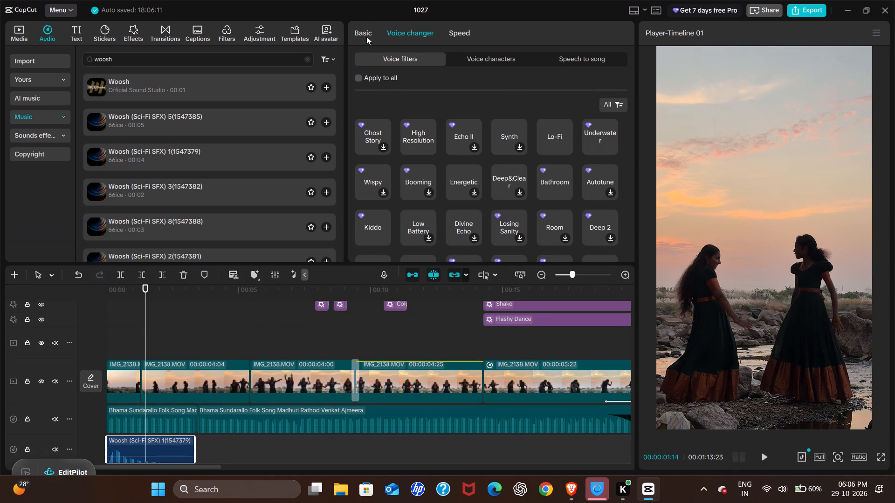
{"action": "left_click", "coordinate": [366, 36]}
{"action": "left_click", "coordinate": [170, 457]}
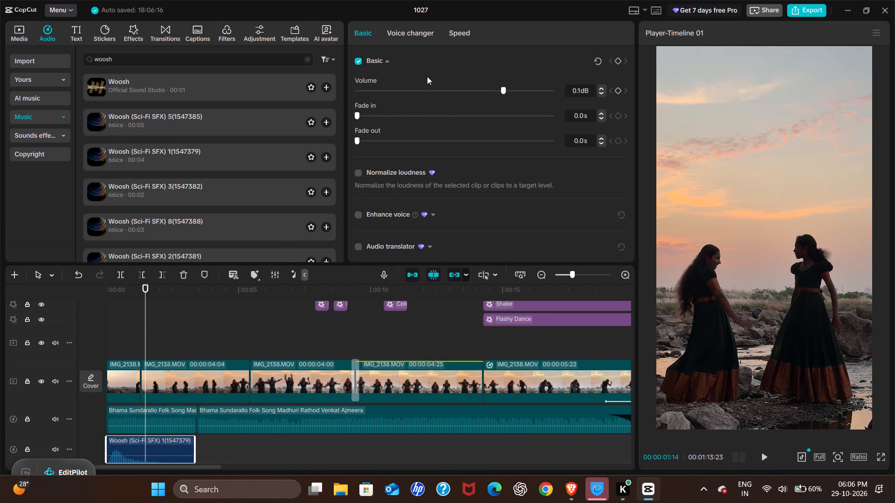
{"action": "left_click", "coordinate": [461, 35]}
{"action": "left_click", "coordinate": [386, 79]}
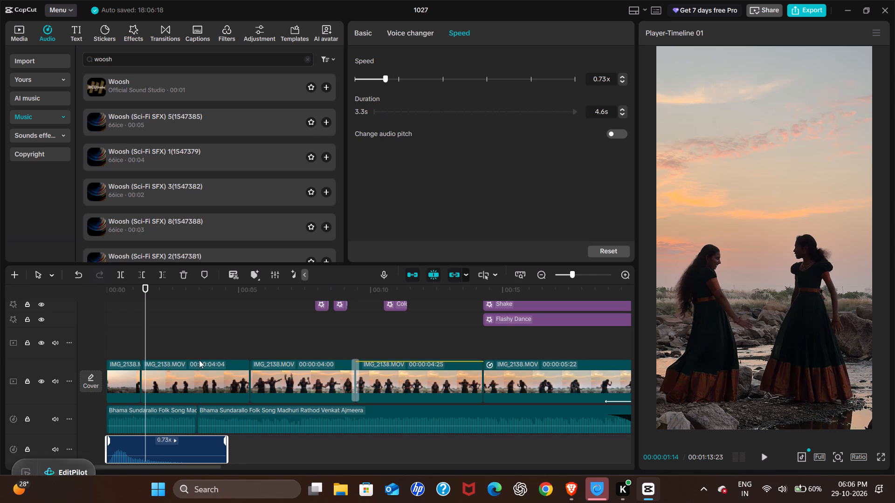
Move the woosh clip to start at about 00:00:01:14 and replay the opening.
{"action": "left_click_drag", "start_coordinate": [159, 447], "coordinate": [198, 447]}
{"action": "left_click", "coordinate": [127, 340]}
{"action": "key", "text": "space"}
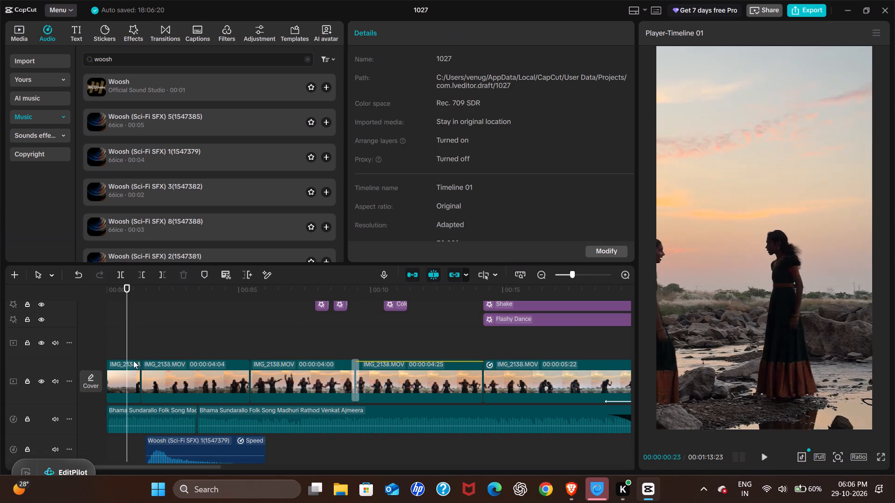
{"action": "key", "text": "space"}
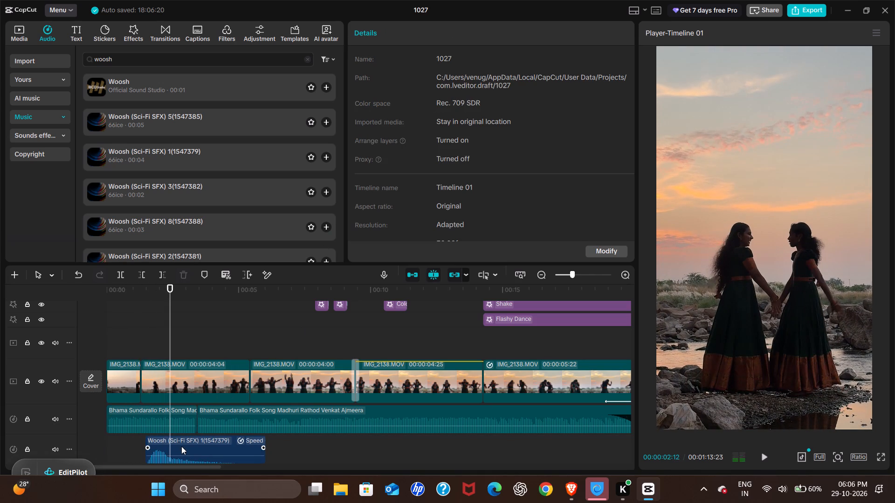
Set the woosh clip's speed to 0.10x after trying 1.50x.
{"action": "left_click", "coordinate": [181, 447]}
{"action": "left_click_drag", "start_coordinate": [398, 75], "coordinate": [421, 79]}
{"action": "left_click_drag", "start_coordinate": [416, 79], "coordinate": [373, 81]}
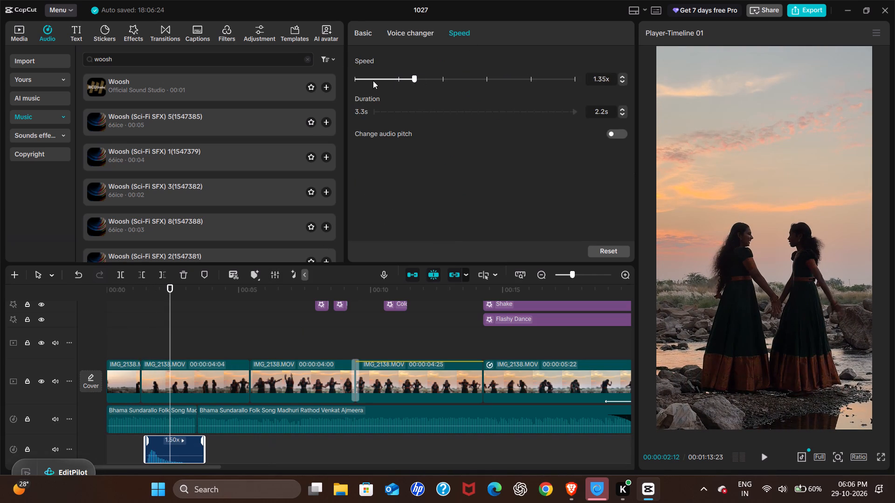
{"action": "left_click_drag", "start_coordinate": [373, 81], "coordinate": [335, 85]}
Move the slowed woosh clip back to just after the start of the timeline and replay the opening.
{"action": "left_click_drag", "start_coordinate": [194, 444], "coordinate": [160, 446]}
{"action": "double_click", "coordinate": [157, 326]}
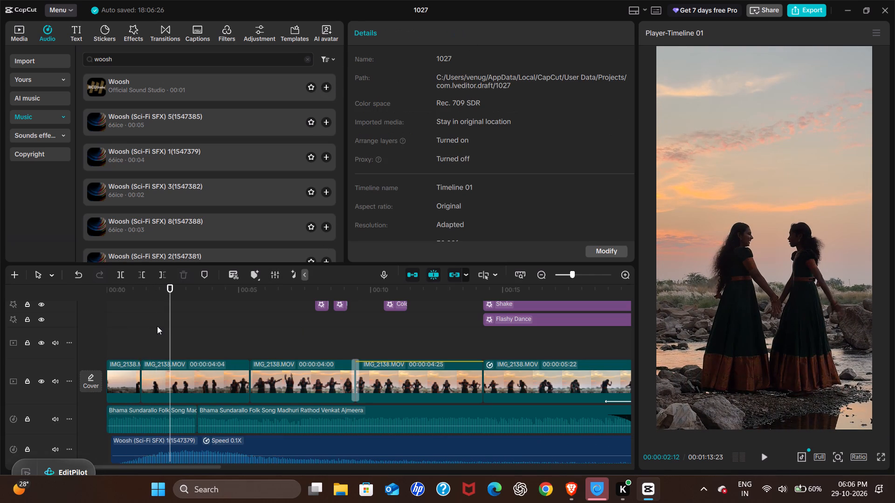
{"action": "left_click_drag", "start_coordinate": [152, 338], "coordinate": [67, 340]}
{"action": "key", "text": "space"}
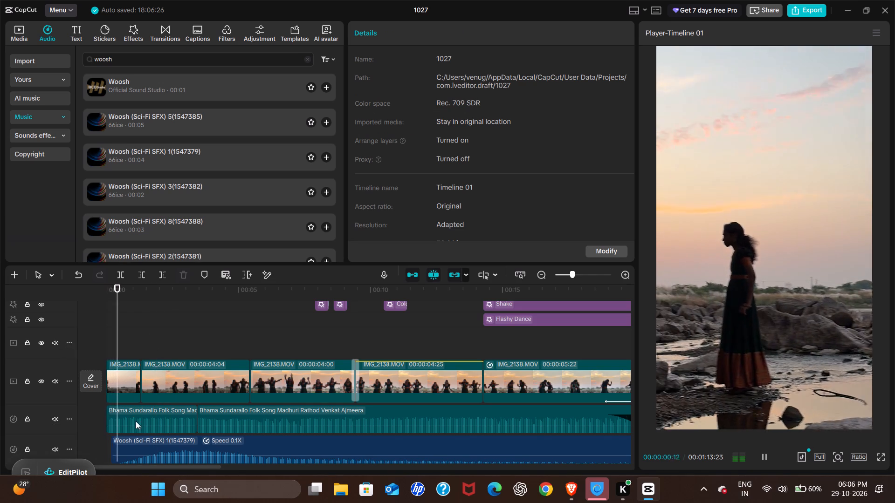
Align the woosh clip with the very start of the timeline and replay the opening.
{"action": "left_click_drag", "start_coordinate": [157, 440], "coordinate": [125, 439]}
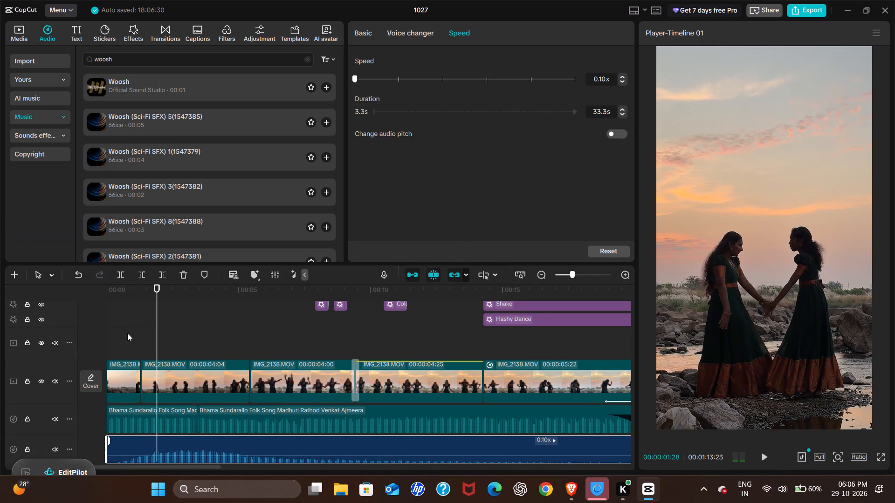
{"action": "left_click", "coordinate": [129, 317]}
{"action": "left_click_drag", "start_coordinate": [129, 317], "coordinate": [104, 323]}
{"action": "key", "text": "space"}
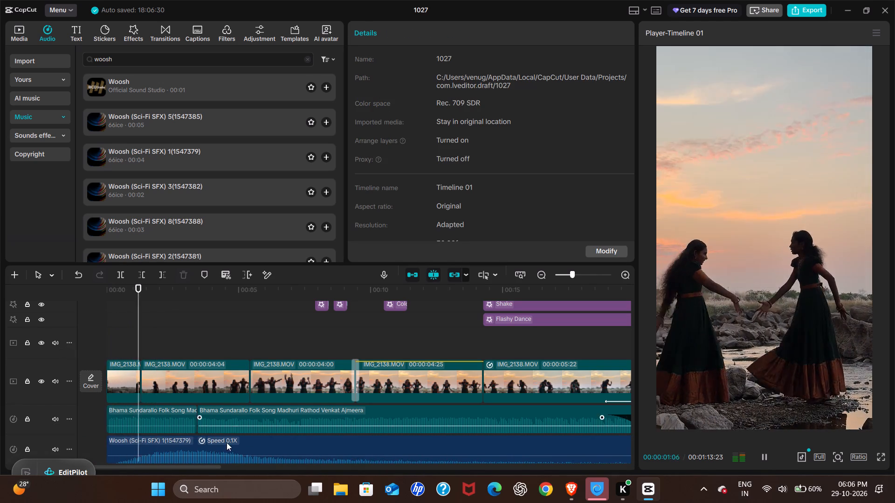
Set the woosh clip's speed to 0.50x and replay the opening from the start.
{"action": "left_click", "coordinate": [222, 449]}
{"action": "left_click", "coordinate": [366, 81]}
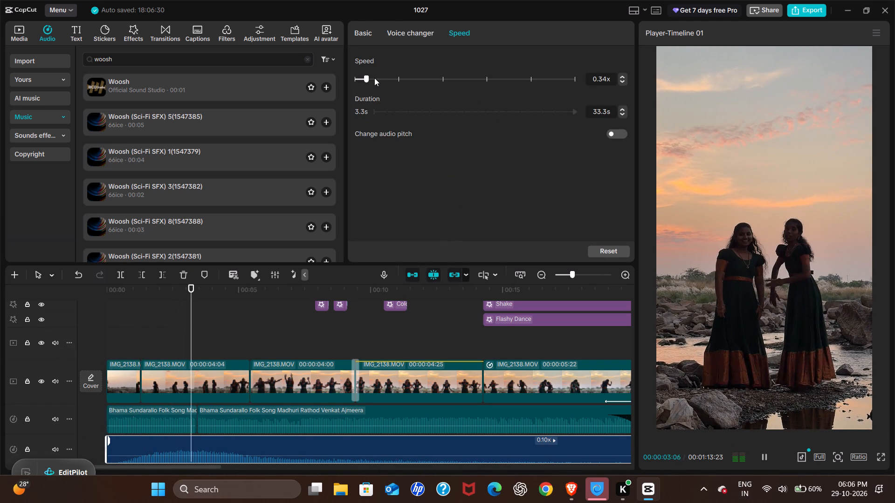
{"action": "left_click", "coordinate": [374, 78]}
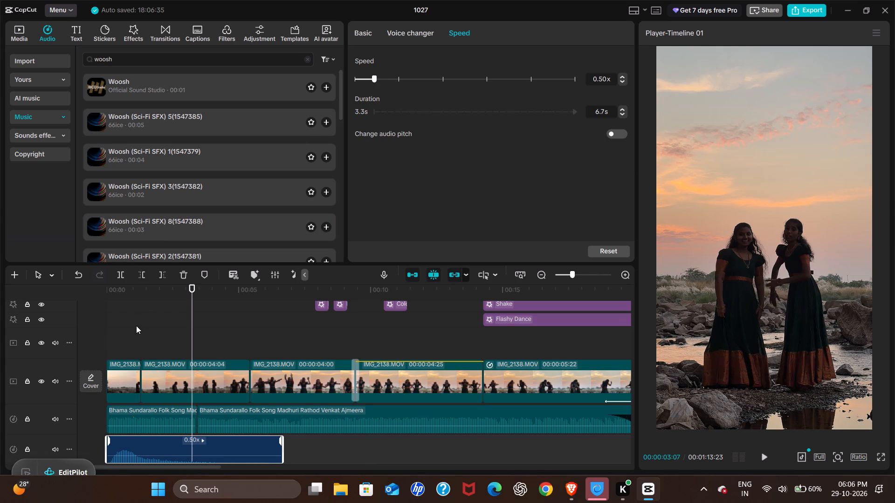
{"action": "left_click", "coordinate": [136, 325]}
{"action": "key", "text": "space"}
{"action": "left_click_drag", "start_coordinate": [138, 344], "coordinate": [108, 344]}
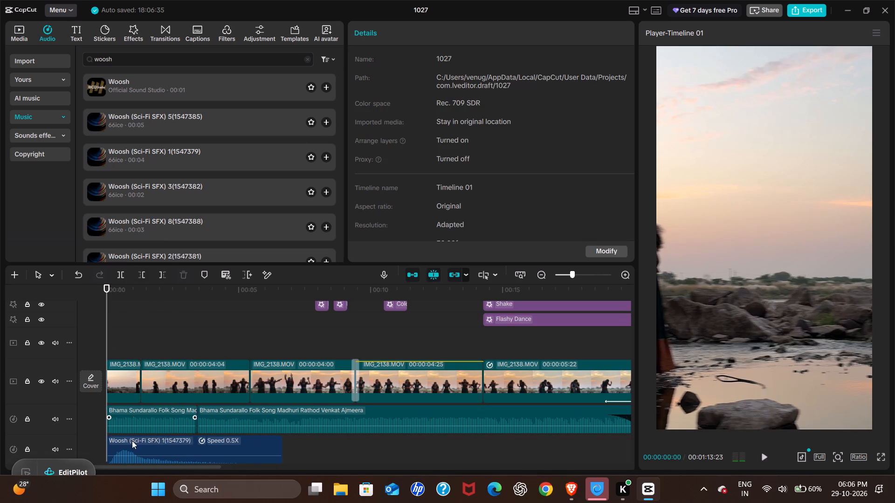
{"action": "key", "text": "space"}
Set the woosh clip's speed to 0.35x.
{"action": "left_click", "coordinate": [125, 456]}
{"action": "key", "text": "space"}
{"action": "left_click", "coordinate": [370, 79]}
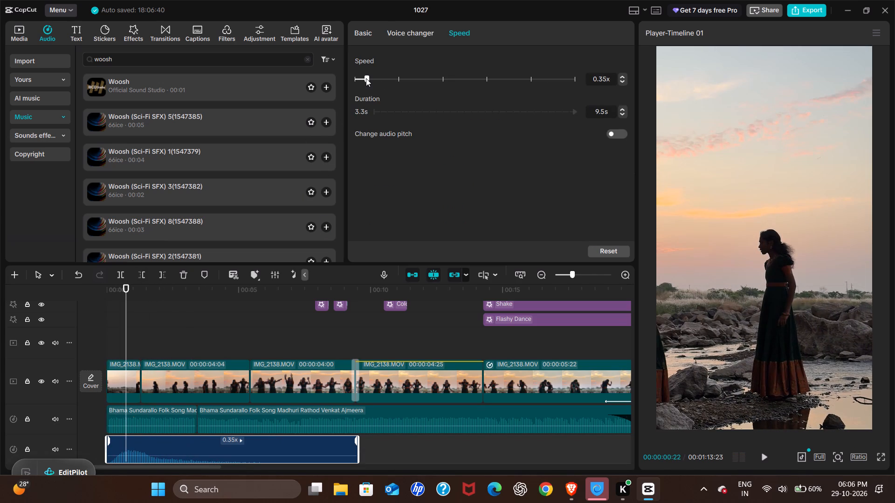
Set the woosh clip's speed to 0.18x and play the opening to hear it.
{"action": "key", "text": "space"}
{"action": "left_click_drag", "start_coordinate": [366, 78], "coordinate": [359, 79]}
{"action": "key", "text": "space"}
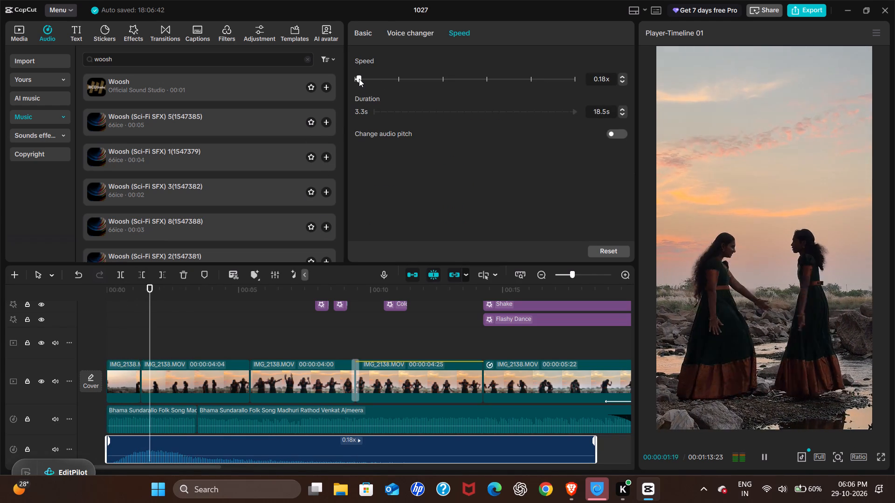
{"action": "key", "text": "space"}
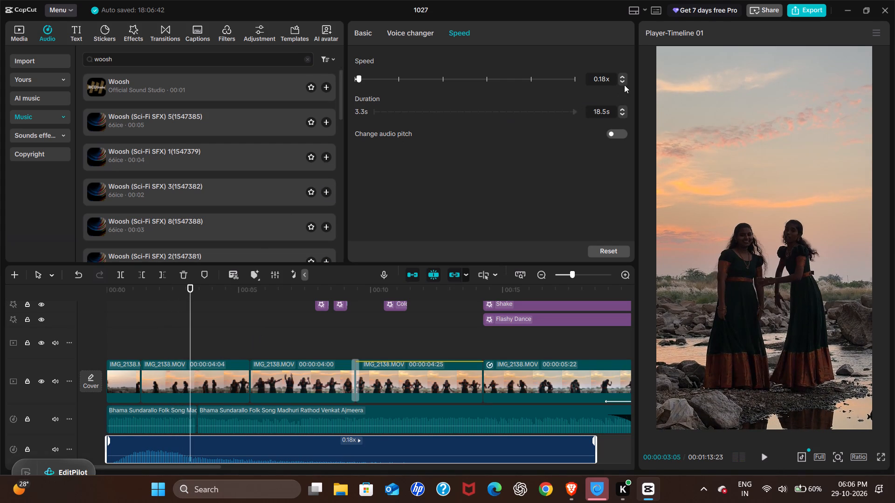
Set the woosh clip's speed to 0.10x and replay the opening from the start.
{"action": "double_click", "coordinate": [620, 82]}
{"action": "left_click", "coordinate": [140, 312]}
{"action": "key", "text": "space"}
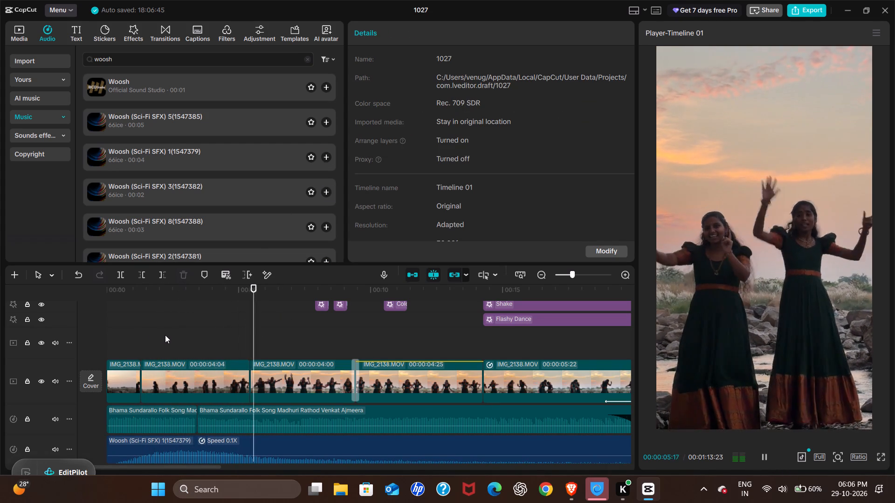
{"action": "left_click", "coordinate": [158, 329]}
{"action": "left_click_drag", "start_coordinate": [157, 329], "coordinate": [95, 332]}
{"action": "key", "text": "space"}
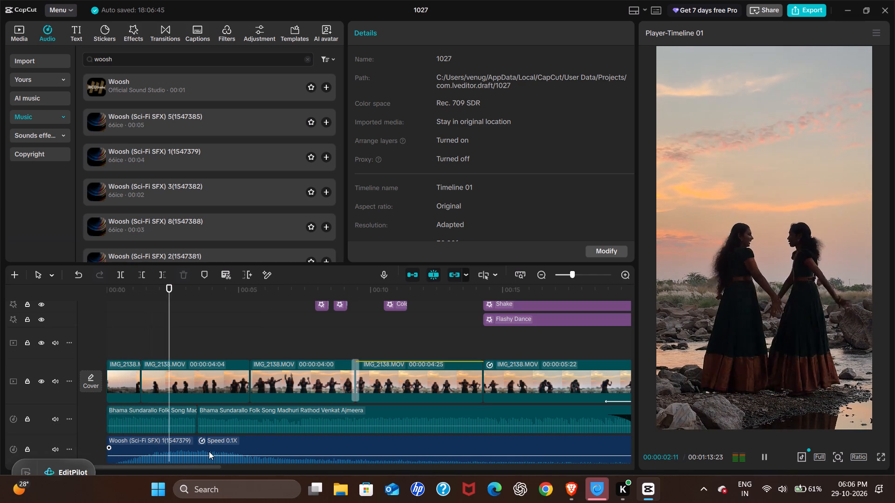
Delete the slowed woosh clip from the timeline.
{"action": "left_click", "coordinate": [209, 451]}
{"action": "key", "text": "space"}
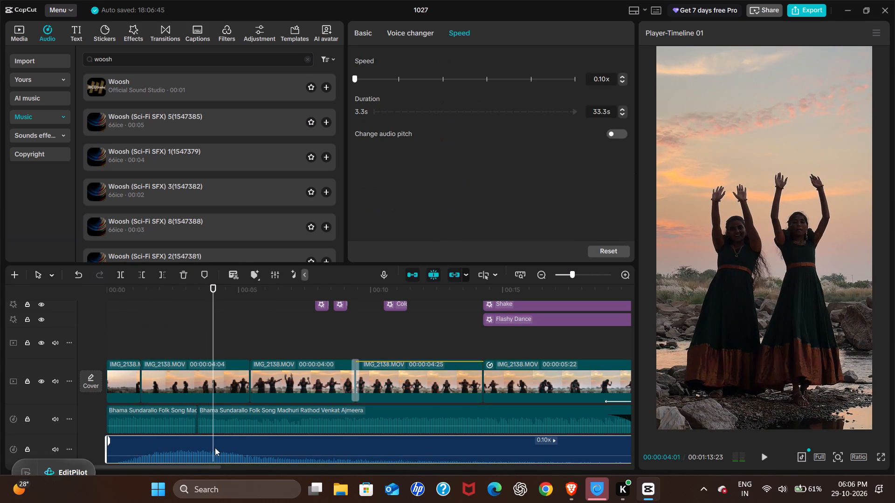
{"action": "key", "text": "Delete"}
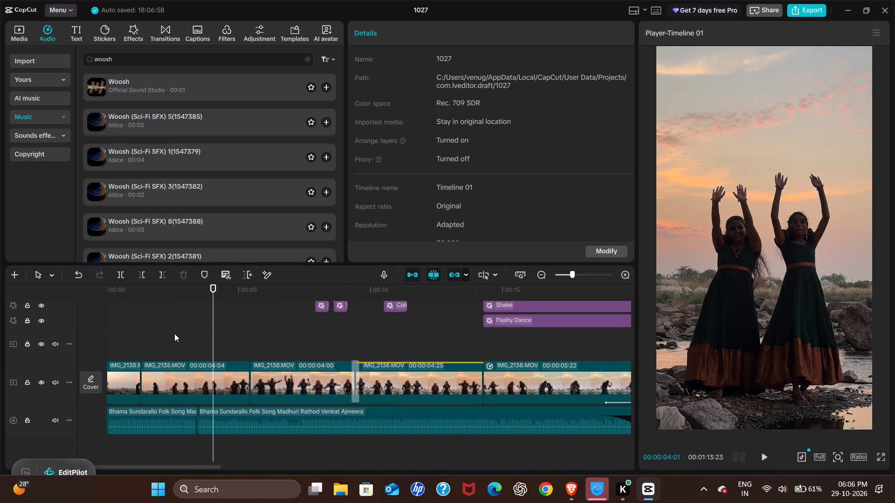
Split the second video clip at 00:00:03:13, in line with the cut in the song track.
{"action": "left_click", "coordinate": [174, 333]}
{"action": "key", "text": "space"}
{"action": "left_click", "coordinate": [199, 378]}
{"action": "key", "text": "space"}
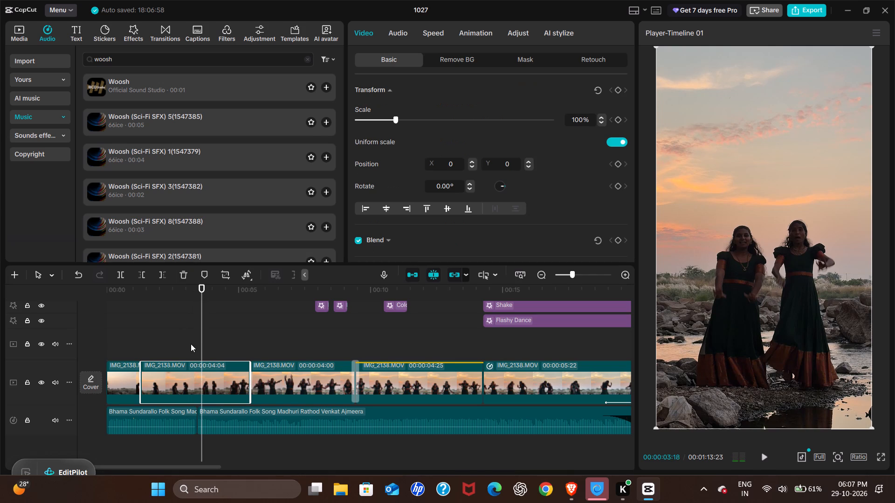
{"action": "left_click", "coordinate": [199, 336]}
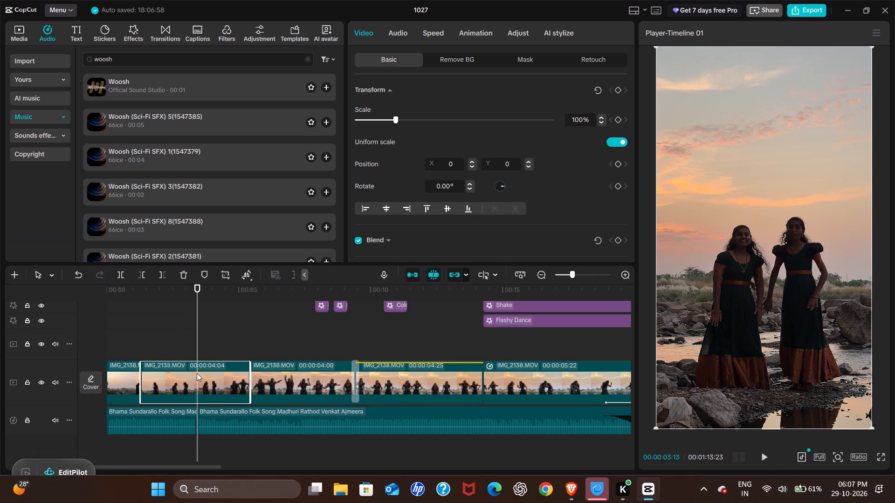
{"action": "left_click", "coordinate": [201, 381]}
{"action": "key", "text": "ctrl+b"}
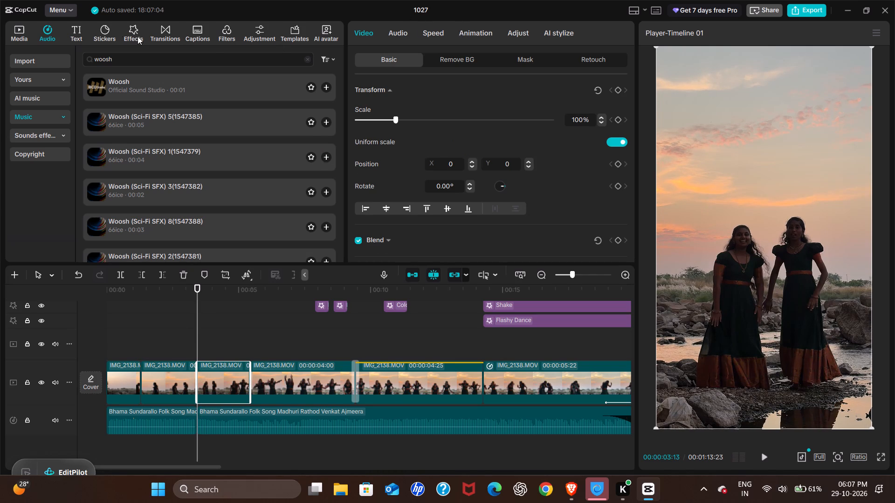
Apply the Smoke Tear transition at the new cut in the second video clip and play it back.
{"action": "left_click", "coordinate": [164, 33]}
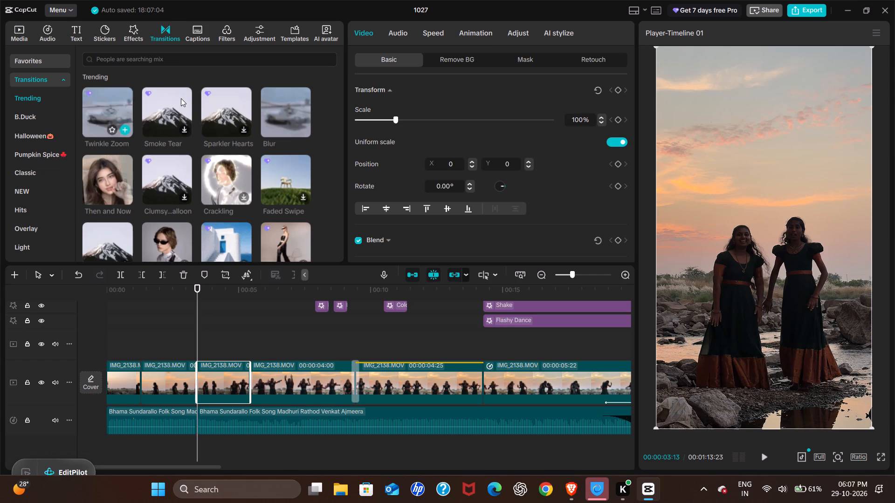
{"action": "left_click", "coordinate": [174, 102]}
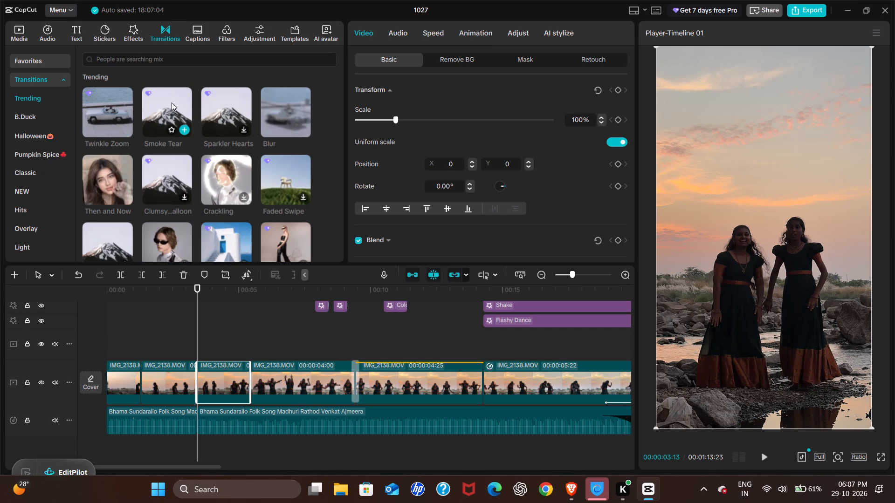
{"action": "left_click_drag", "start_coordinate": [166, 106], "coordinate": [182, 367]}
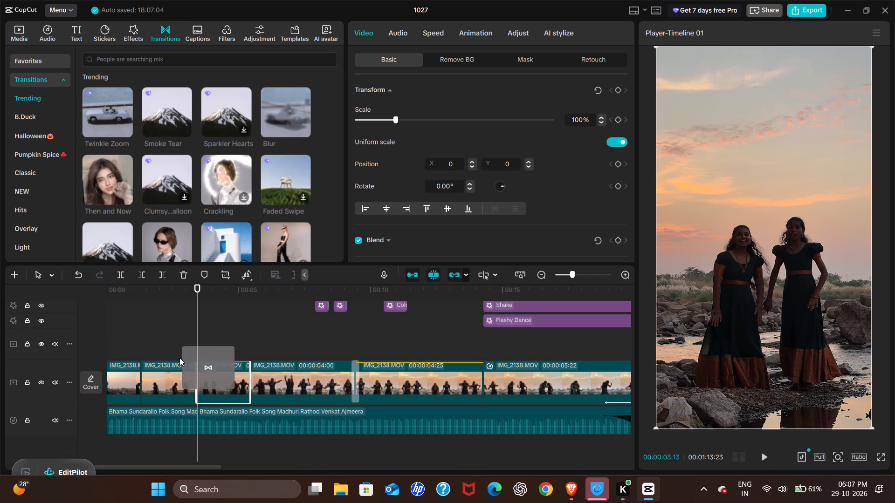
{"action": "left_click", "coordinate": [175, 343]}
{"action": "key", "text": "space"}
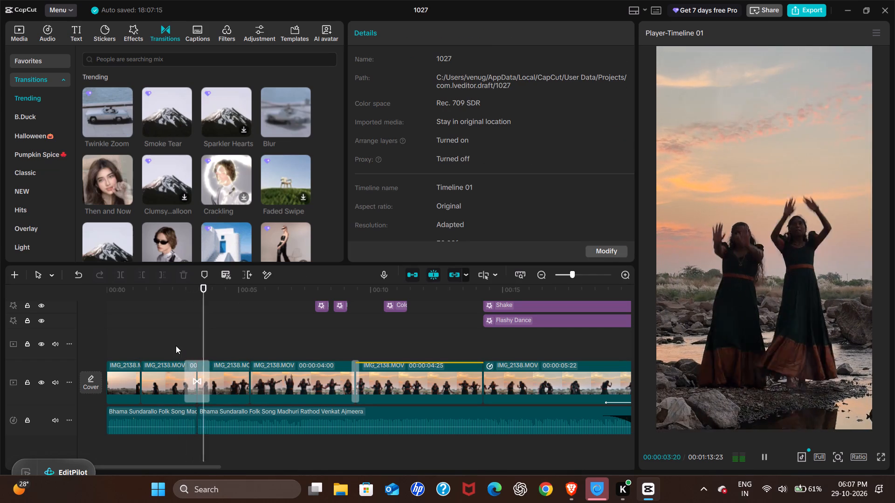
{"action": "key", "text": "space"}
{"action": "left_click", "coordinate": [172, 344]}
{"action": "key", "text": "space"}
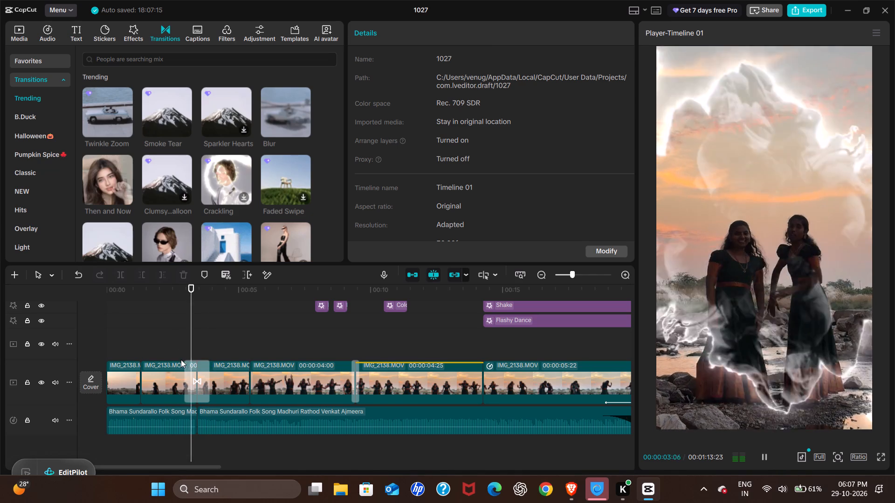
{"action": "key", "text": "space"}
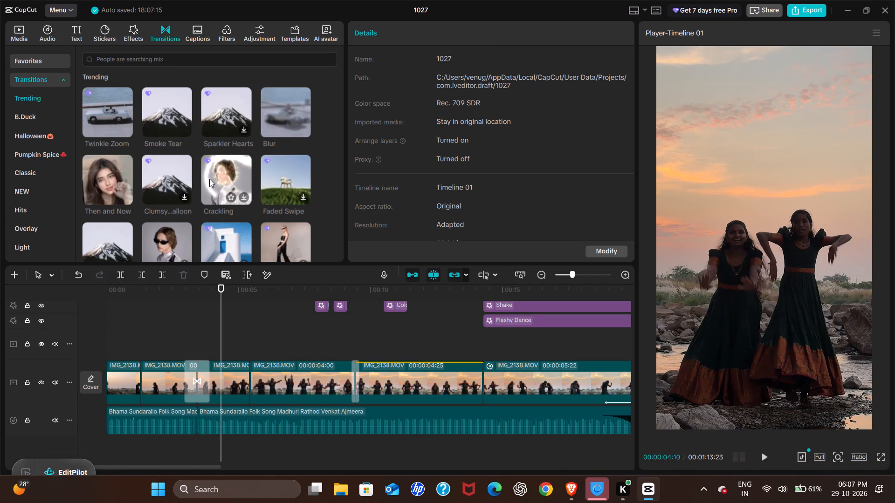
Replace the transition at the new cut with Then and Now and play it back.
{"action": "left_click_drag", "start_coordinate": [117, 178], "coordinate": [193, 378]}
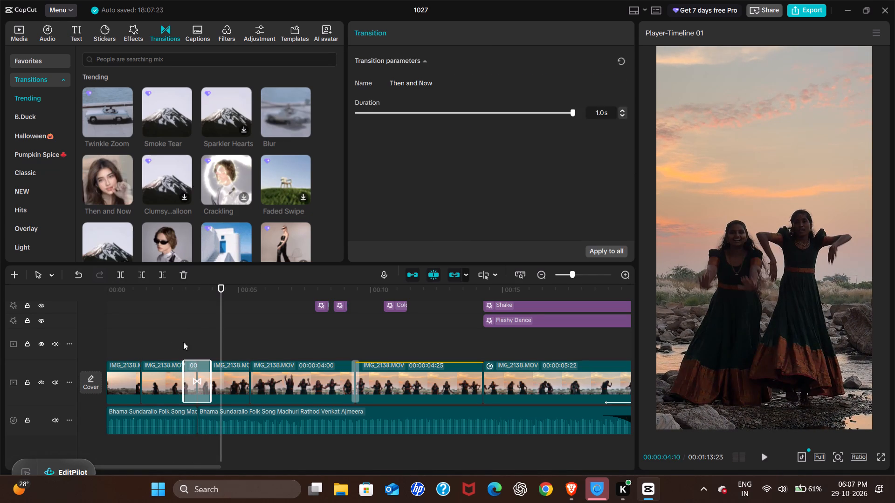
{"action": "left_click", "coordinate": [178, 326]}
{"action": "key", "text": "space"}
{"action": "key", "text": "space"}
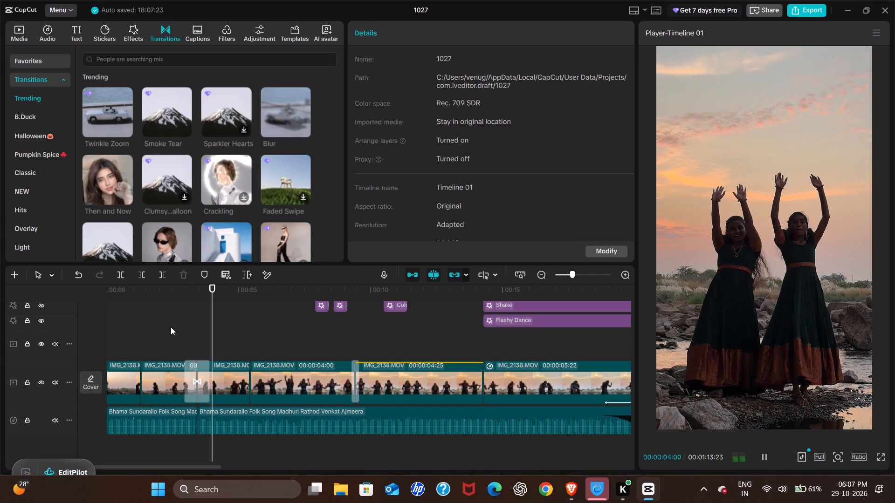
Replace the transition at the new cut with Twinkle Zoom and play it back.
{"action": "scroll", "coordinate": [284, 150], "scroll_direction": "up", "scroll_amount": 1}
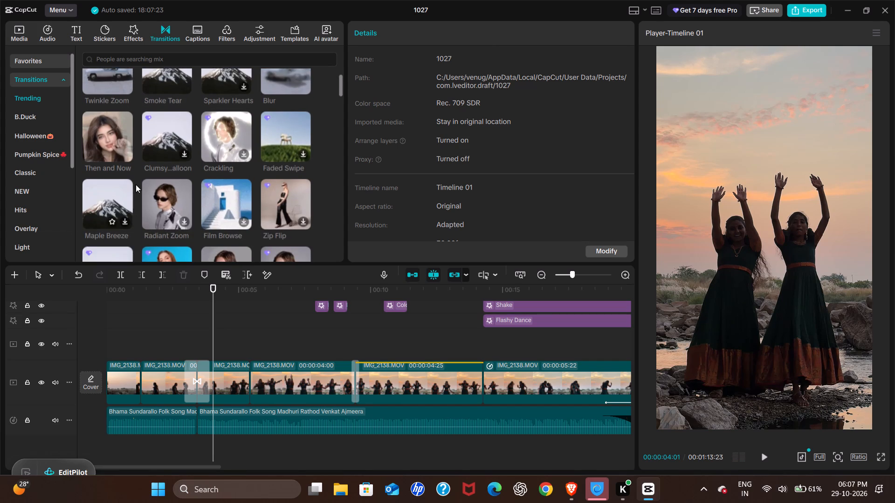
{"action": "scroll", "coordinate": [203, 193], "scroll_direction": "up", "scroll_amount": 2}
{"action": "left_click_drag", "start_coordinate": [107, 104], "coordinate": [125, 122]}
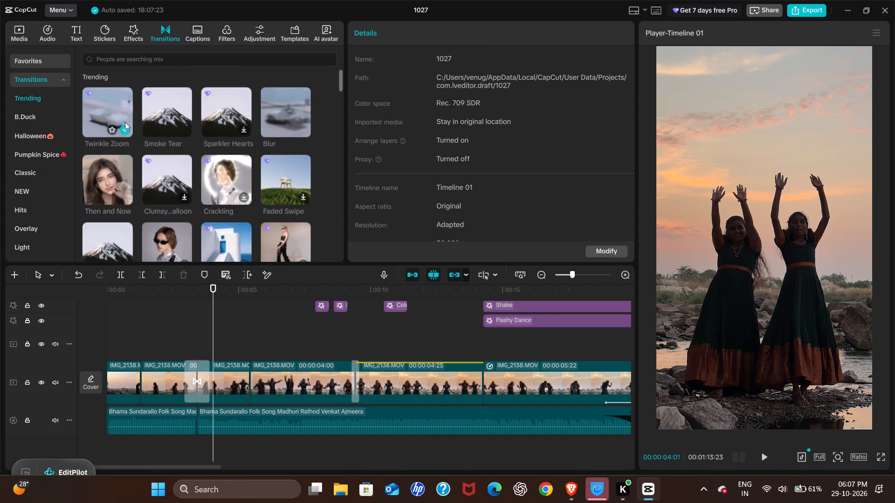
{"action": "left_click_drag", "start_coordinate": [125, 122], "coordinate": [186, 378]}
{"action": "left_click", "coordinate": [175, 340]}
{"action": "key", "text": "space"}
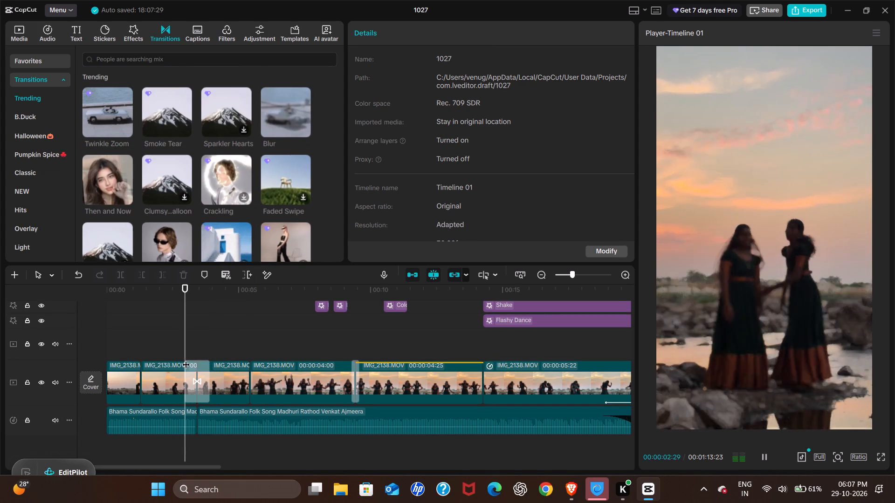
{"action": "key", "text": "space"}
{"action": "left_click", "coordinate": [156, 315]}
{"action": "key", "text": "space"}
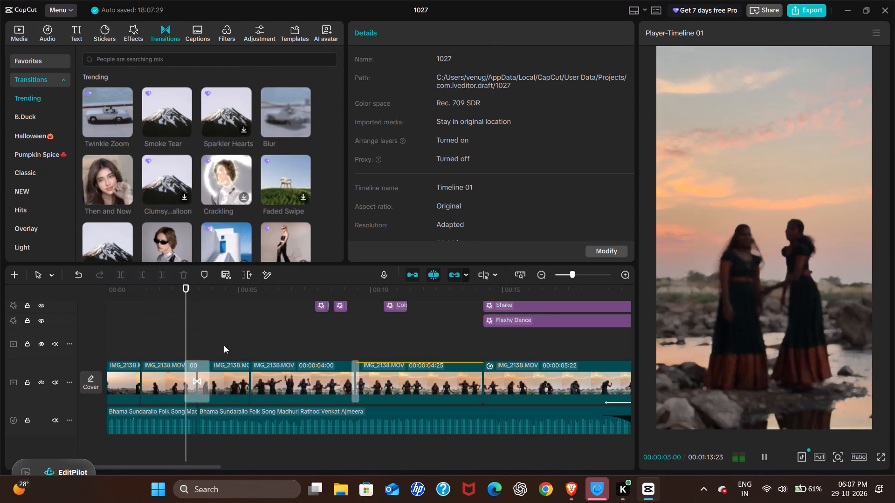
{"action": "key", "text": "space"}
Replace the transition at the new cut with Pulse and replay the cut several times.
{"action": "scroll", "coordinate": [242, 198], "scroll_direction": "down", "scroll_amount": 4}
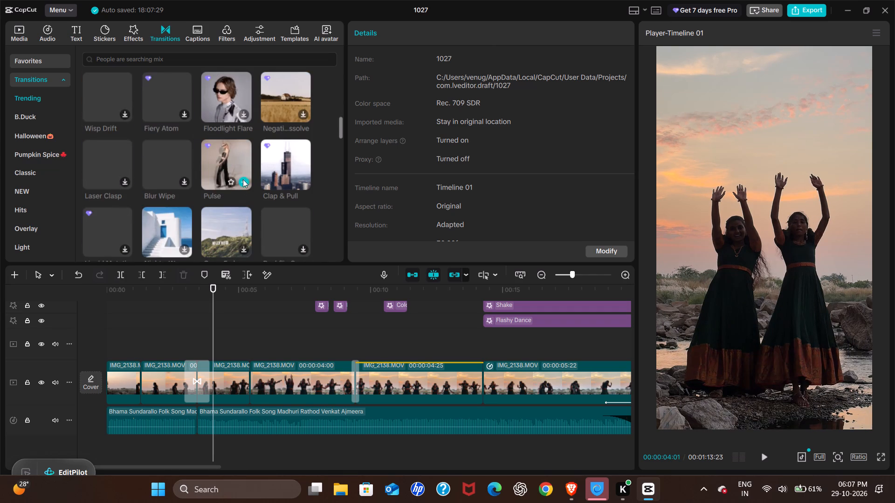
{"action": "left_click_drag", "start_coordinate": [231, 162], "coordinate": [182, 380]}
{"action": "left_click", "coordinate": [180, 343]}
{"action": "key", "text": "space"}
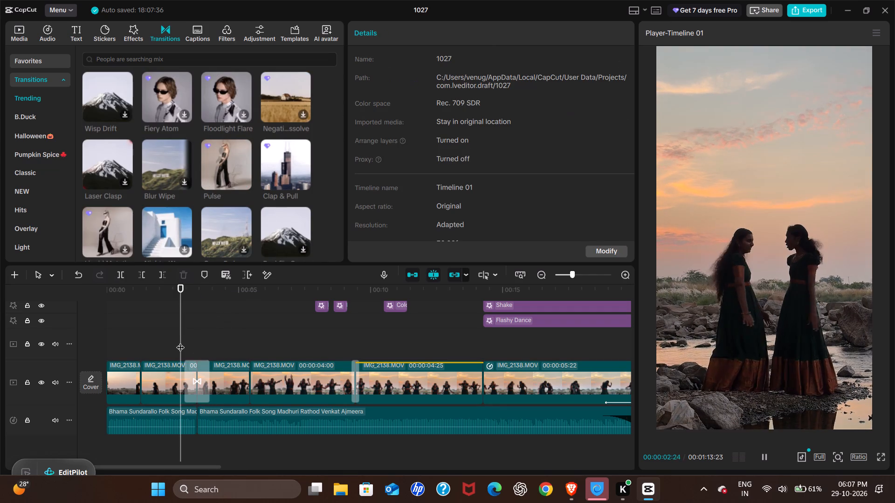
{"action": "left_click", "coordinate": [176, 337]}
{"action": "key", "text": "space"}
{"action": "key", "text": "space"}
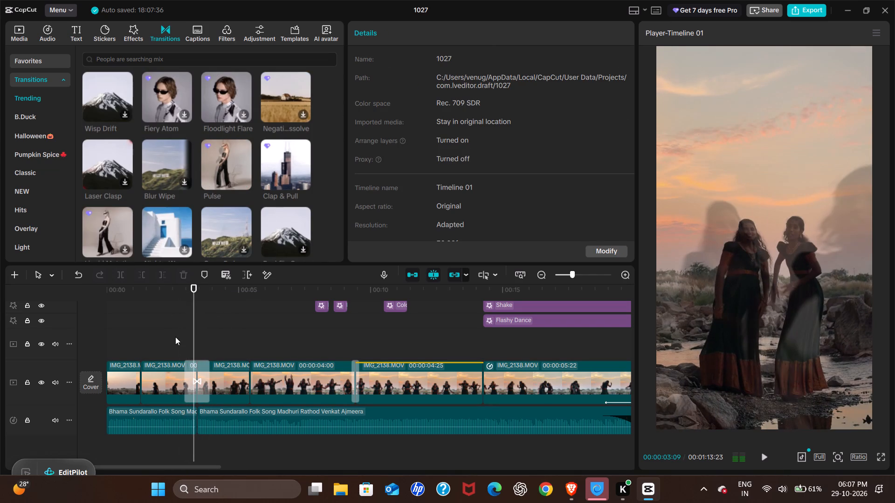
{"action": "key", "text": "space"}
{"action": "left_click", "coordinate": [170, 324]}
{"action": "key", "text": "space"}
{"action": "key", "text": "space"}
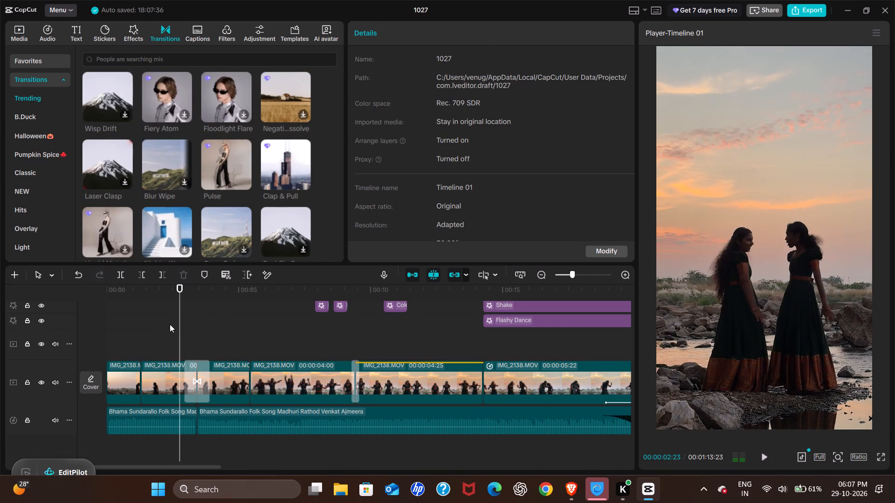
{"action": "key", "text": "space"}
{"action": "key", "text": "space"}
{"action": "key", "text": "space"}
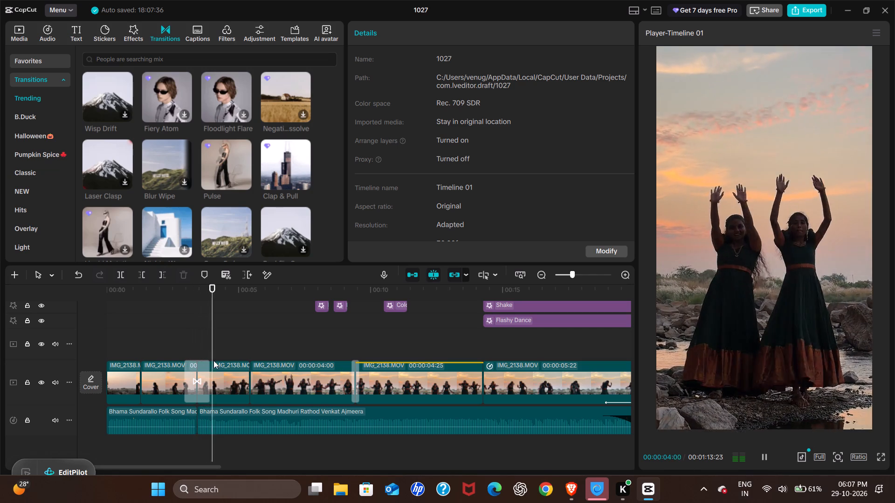
Shorten the Pulse transition at the new cut to 0.5 s and play it back.
{"action": "left_click", "coordinate": [204, 369]}
{"action": "left_click_drag", "start_coordinate": [208, 378], "coordinate": [201, 376]}
{"action": "left_click", "coordinate": [185, 353]}
{"action": "key", "text": "space"}
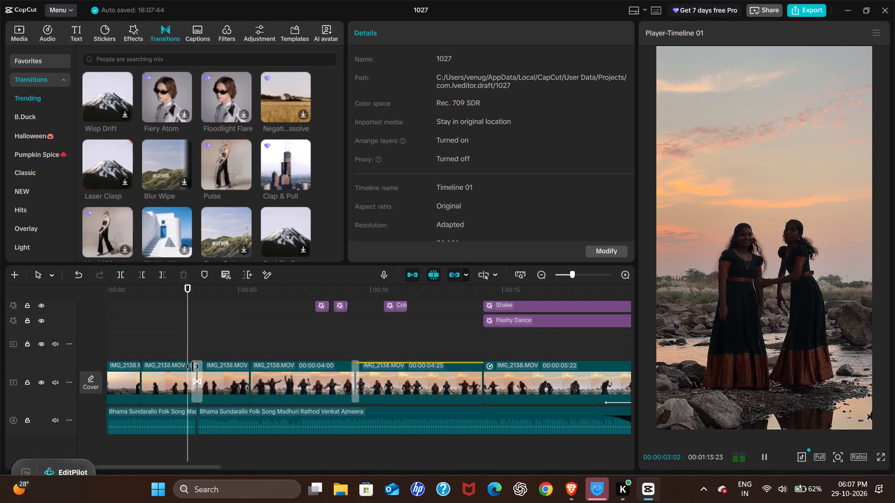
{"action": "key", "text": "space"}
{"action": "left_click", "coordinate": [200, 380]}
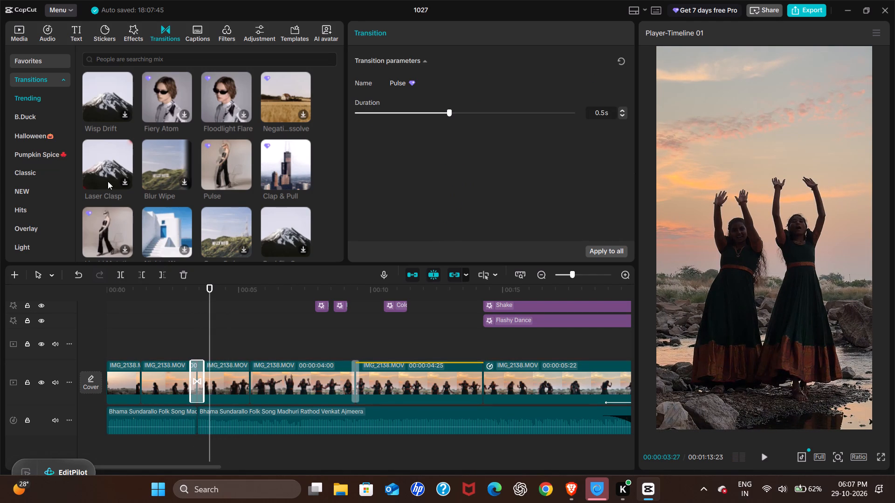
Replace the Pulse transition with Superimpose from the Classic transitions and replay the cut.
{"action": "left_click", "coordinate": [40, 114]}
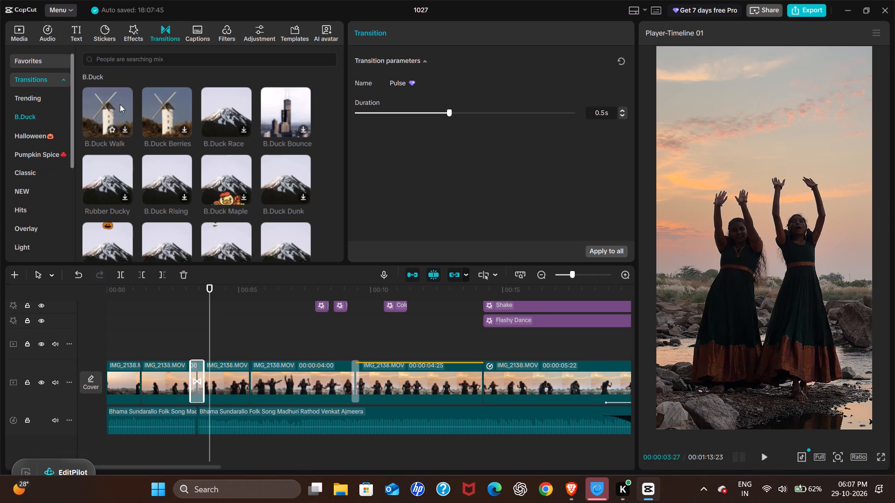
{"action": "left_click", "coordinate": [36, 155]}
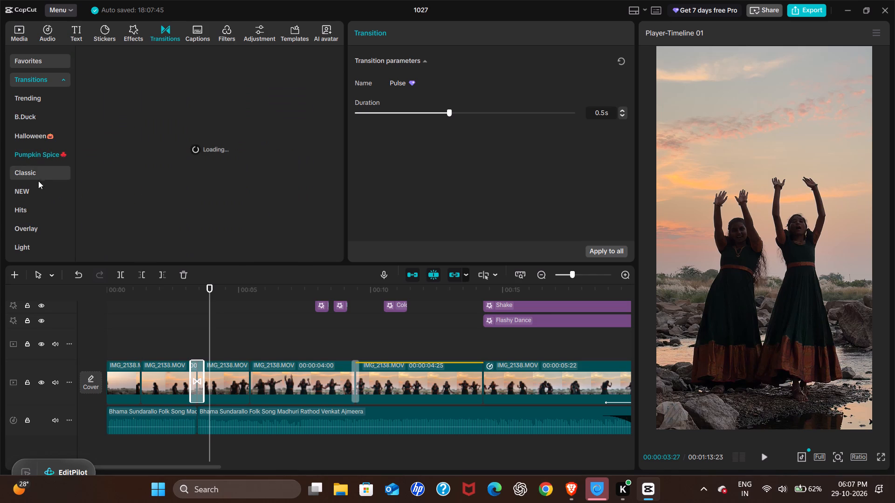
{"action": "left_click", "coordinate": [39, 181]}
{"action": "left_click", "coordinate": [49, 173]}
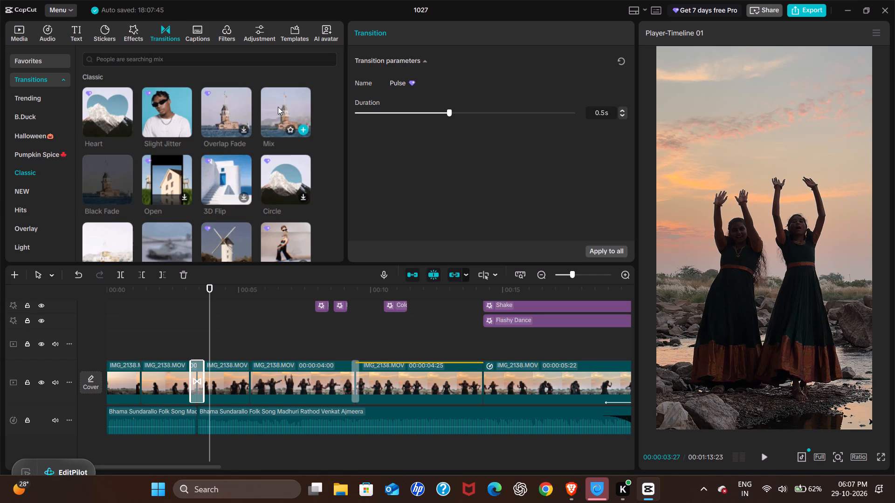
{"action": "scroll", "coordinate": [283, 161], "scroll_direction": "down", "scroll_amount": 1}
{"action": "scroll", "coordinate": [225, 125], "scroll_direction": "down", "scroll_amount": 1}
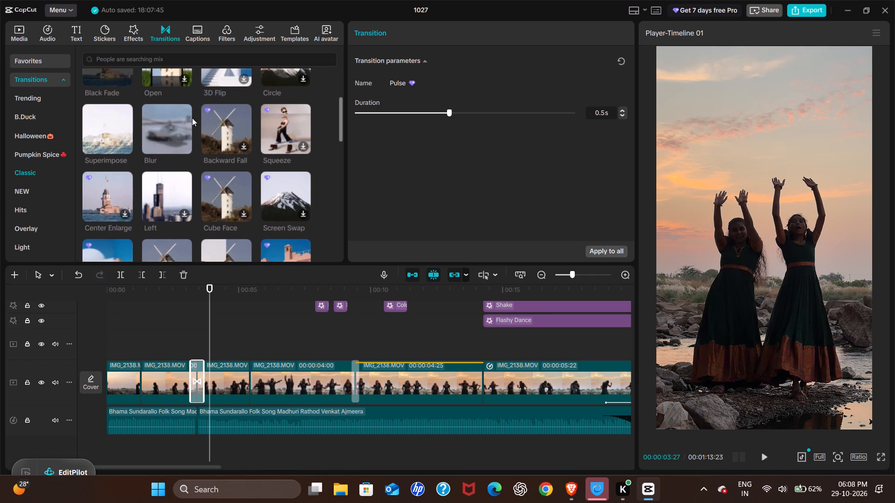
{"action": "scroll", "coordinate": [192, 118], "scroll_direction": "down", "scroll_amount": 1}
{"action": "scroll", "coordinate": [119, 126], "scroll_direction": "down", "scroll_amount": 1}
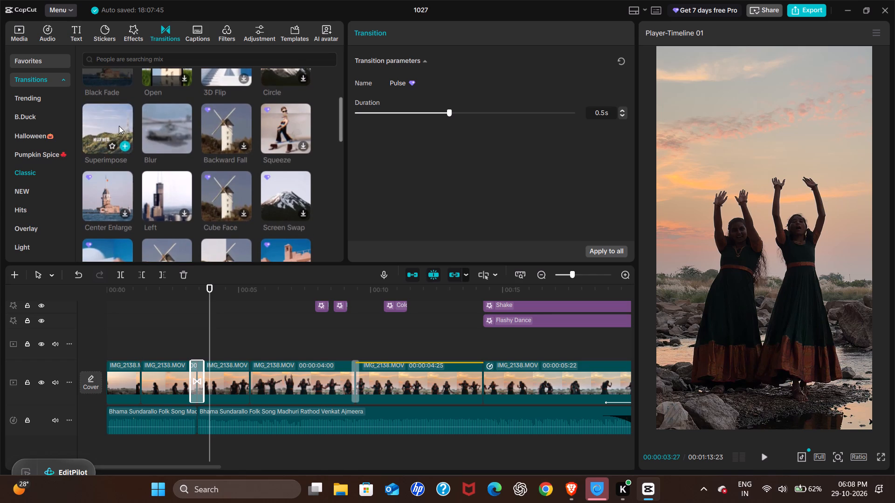
{"action": "left_click_drag", "start_coordinate": [119, 126], "coordinate": [193, 380]}
{"action": "left_click", "coordinate": [177, 329]}
{"action": "key", "text": "space"}
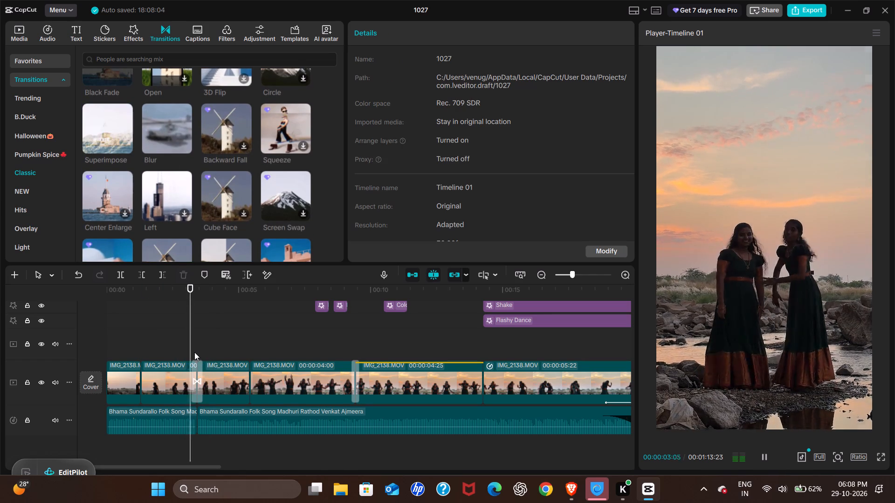
{"action": "left_click", "coordinate": [167, 334]}
{"action": "key", "text": "space"}
{"action": "left_click", "coordinate": [198, 376]}
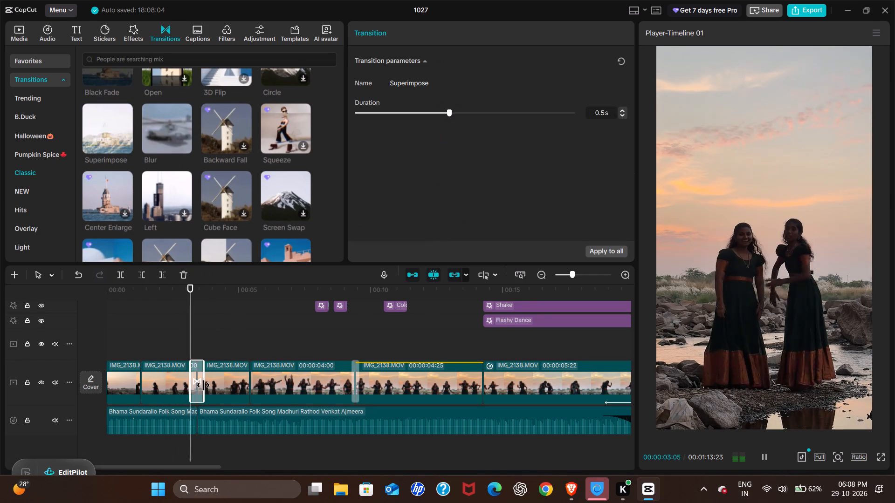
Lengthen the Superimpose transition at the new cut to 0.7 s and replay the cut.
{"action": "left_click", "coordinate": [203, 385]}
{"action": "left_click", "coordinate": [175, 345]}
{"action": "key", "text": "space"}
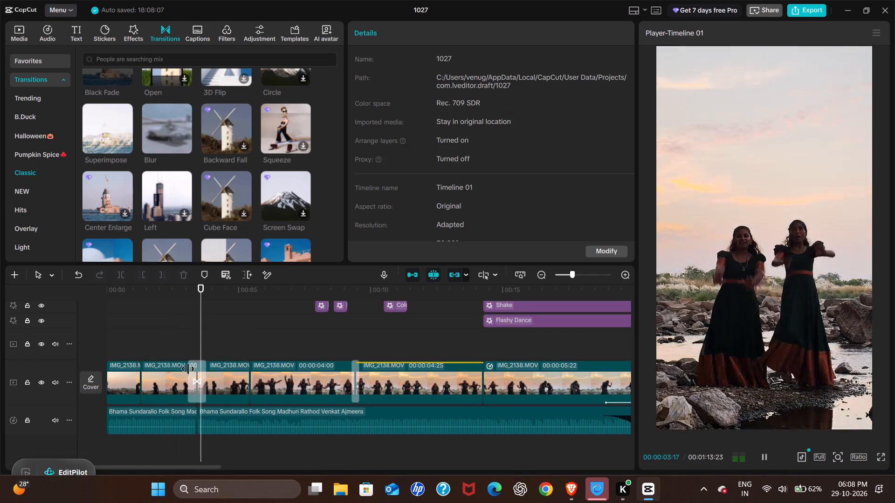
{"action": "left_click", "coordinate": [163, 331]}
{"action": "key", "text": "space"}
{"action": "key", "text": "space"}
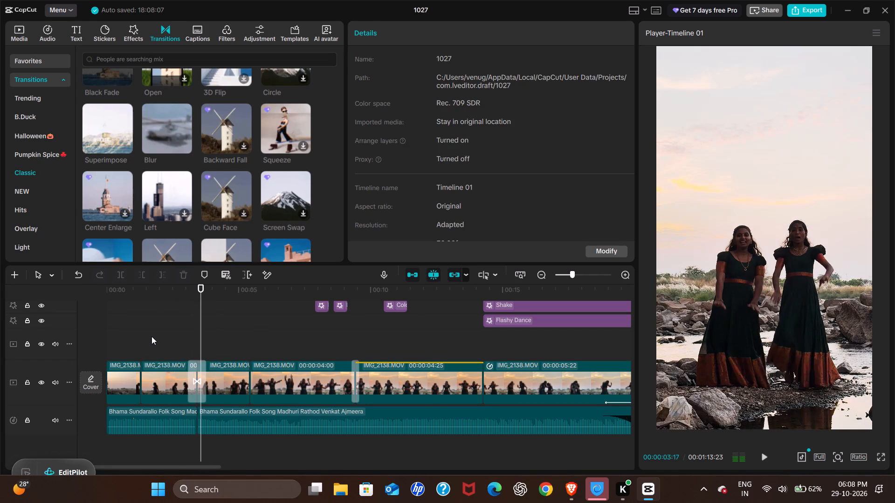
Replay the Superimpose transition at the new cut in full screen, pausing and resuming playback, and return to the editor.
{"action": "left_click", "coordinate": [163, 335]}
{"action": "key", "text": "z"}
{"action": "key", "text": "space"}
{"action": "key", "text": "space"}
{"action": "key", "text": "space"}
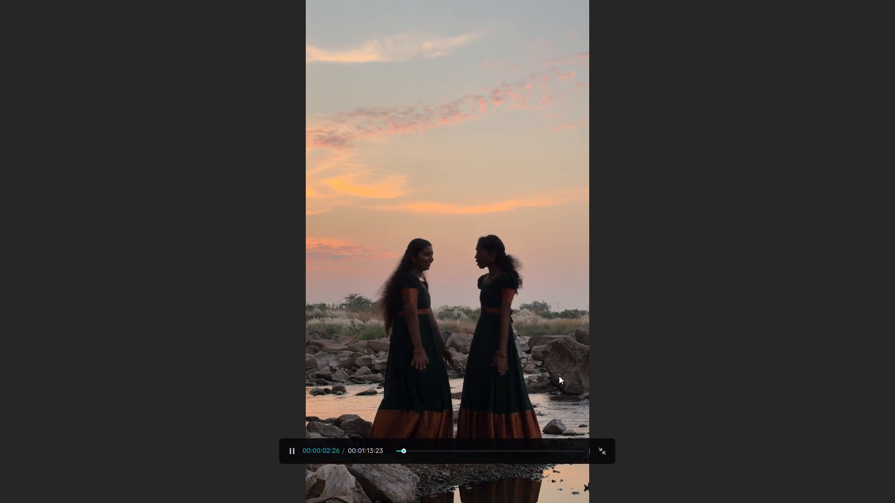
{"action": "key", "text": "space"}
{"action": "key", "text": "space"}
{"action": "key", "text": "space"}
{"action": "key", "text": "space"}
{"action": "key", "text": "space"}
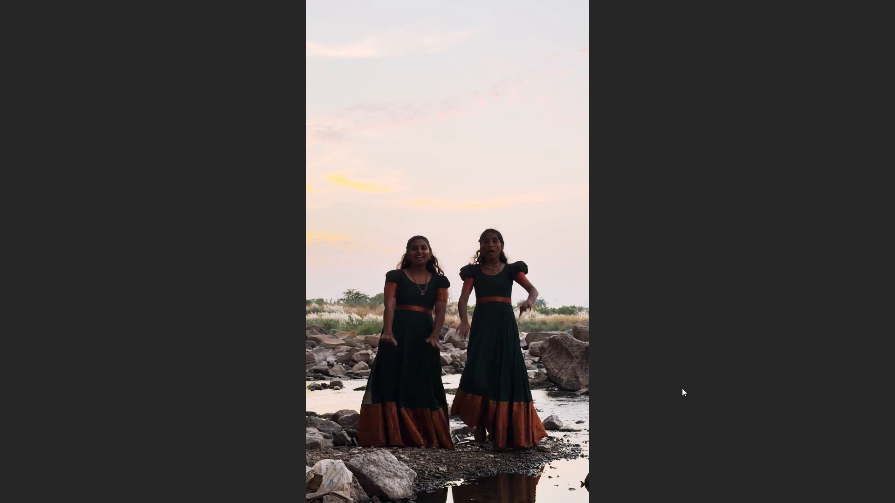
{"action": "key", "text": "space"}
{"action": "key", "text": "Escape"}
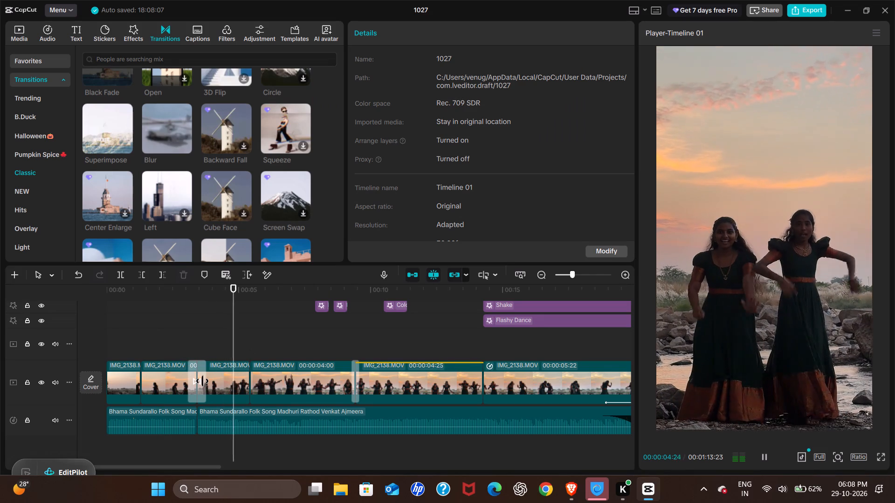
{"action": "key", "text": "space"}
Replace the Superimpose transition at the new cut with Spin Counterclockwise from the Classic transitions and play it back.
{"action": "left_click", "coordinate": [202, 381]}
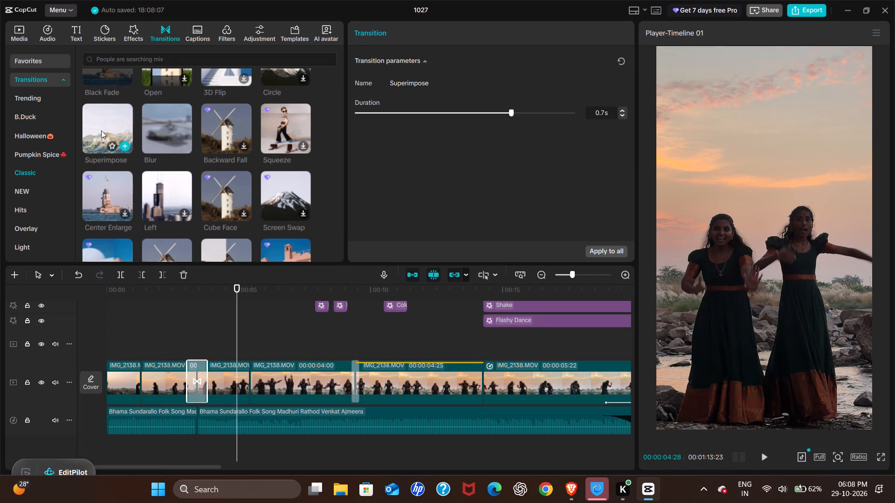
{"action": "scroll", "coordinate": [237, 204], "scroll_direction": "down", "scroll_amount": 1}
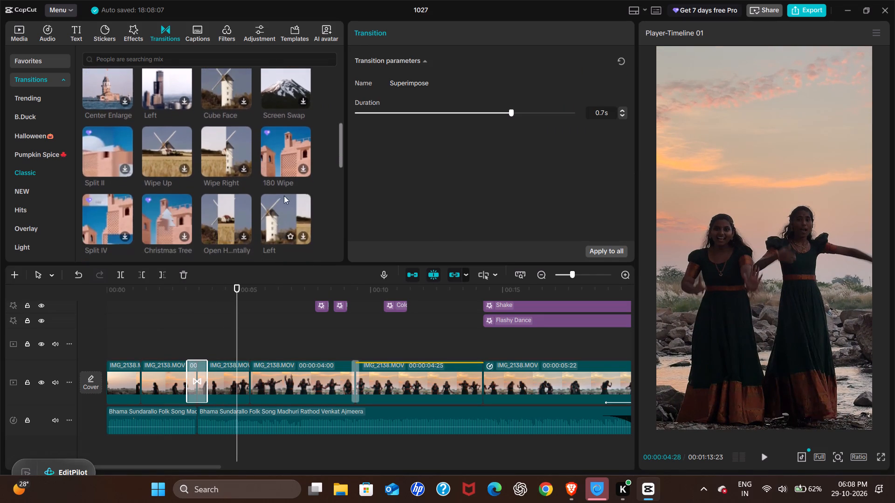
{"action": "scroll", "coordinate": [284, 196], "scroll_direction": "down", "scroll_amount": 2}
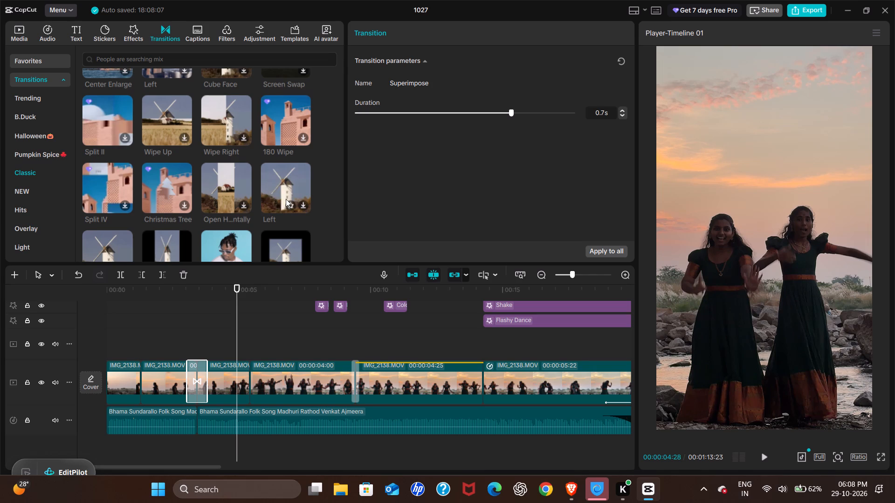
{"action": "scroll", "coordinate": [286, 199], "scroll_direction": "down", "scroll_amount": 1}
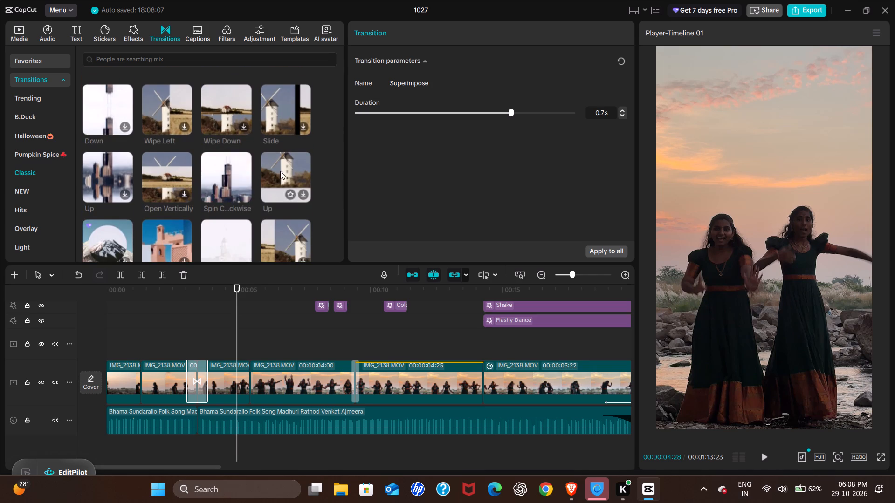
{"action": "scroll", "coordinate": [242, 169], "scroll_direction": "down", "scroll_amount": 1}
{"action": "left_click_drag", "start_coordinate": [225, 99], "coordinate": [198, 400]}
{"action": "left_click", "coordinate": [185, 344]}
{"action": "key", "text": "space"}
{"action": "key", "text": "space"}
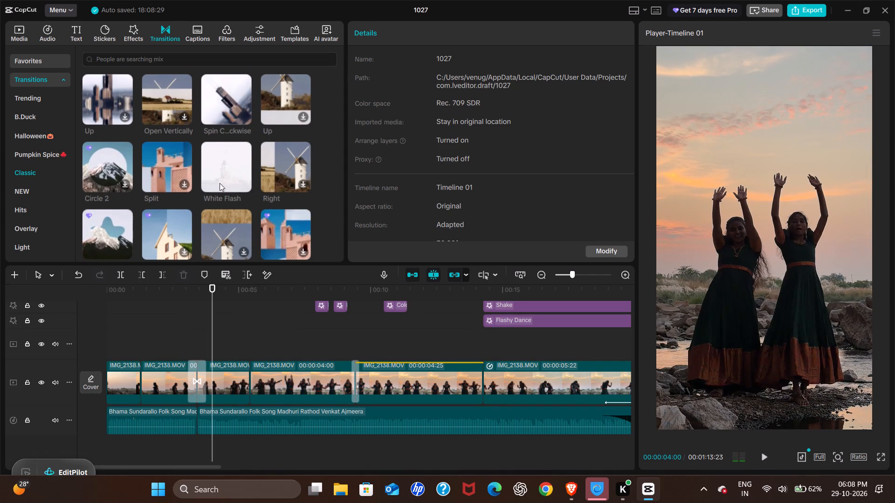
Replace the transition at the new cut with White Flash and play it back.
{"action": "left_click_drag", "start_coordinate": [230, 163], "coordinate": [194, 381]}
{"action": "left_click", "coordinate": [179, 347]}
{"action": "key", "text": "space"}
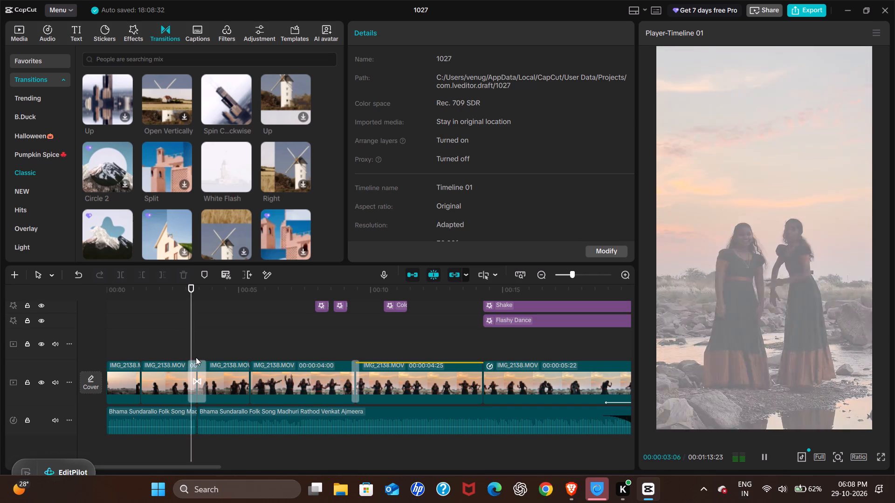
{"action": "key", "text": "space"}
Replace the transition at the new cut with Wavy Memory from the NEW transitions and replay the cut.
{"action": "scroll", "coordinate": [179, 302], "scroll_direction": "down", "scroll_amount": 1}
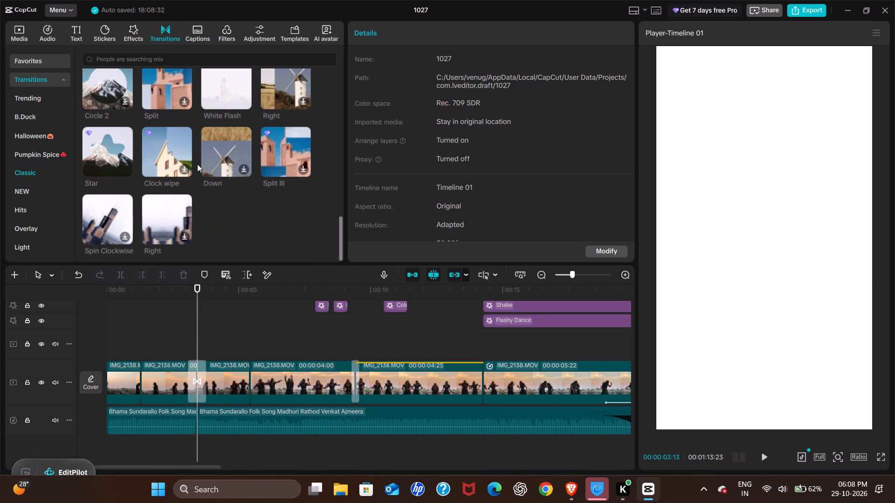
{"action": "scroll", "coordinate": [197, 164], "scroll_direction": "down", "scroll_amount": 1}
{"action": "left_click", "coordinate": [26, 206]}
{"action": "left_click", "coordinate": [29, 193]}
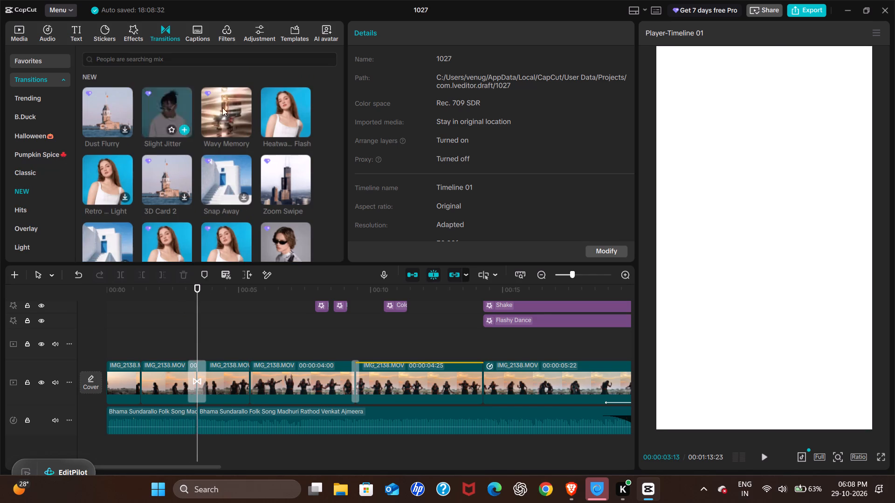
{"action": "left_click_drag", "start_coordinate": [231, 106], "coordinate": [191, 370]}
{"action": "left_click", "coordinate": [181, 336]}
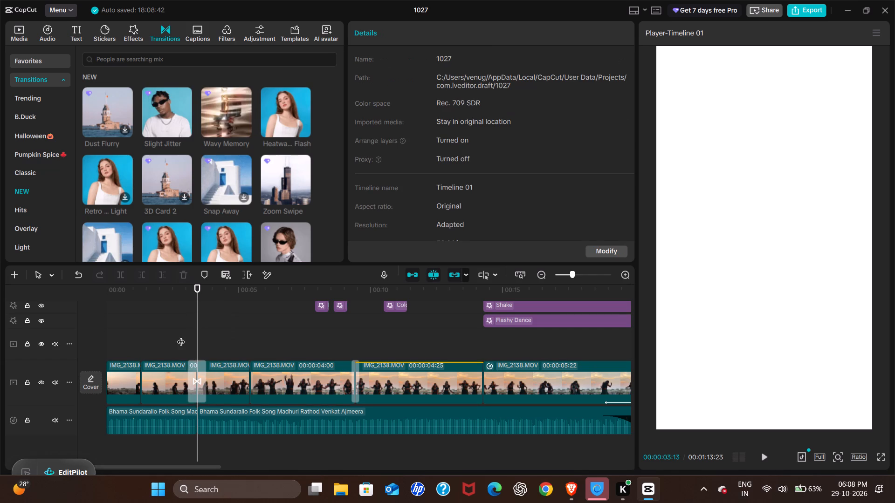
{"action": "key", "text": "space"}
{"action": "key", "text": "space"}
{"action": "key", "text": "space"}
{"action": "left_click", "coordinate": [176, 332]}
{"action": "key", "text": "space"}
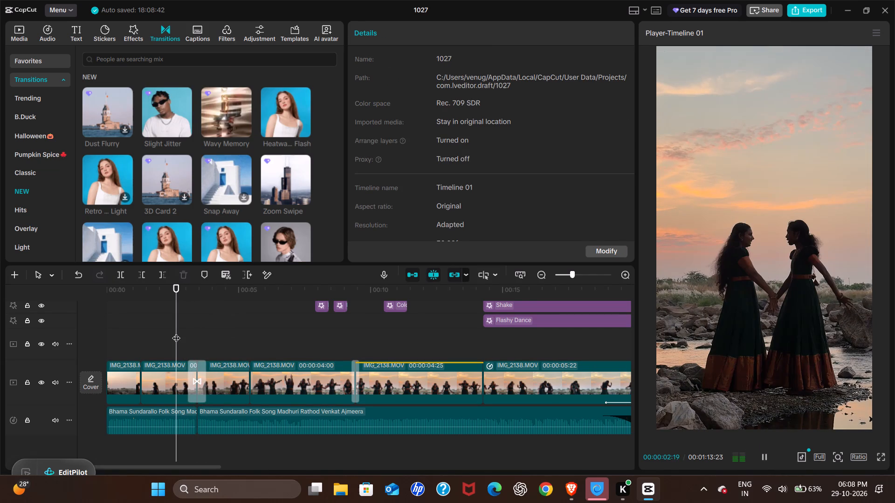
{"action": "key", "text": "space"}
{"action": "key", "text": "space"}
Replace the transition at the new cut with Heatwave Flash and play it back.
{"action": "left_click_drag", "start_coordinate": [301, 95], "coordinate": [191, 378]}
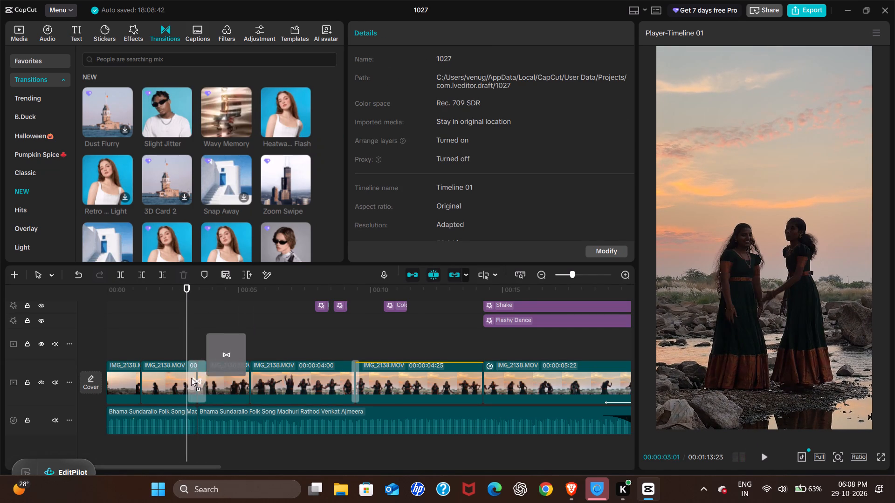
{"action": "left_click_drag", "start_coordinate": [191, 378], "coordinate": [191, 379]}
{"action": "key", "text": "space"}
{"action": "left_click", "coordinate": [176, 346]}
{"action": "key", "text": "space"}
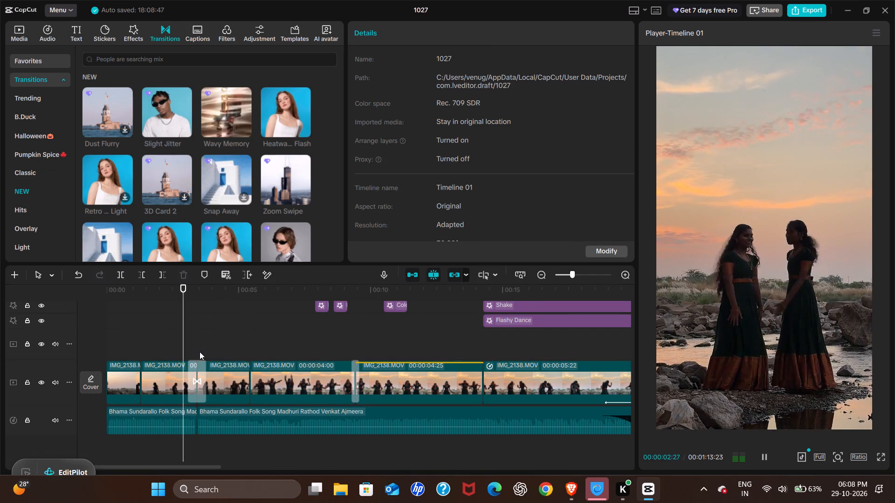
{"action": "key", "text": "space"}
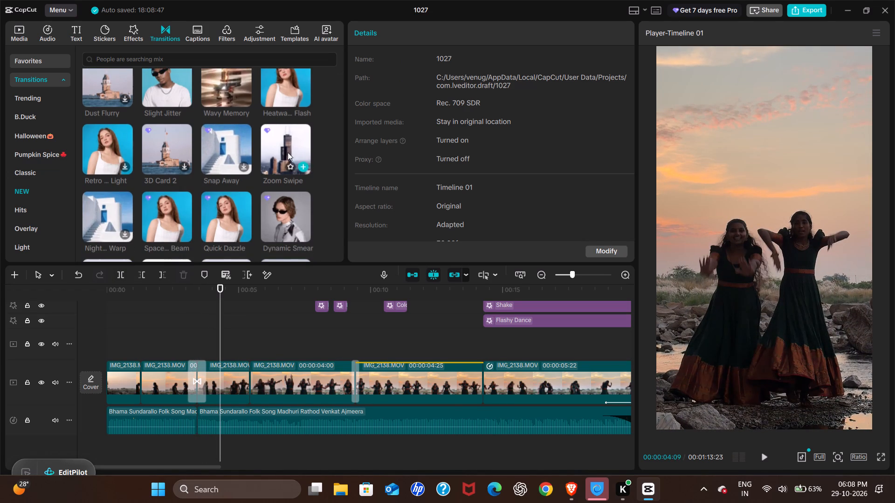
Search the transitions for smooth slow and clear the search.
{"action": "left_click", "coordinate": [144, 57]}
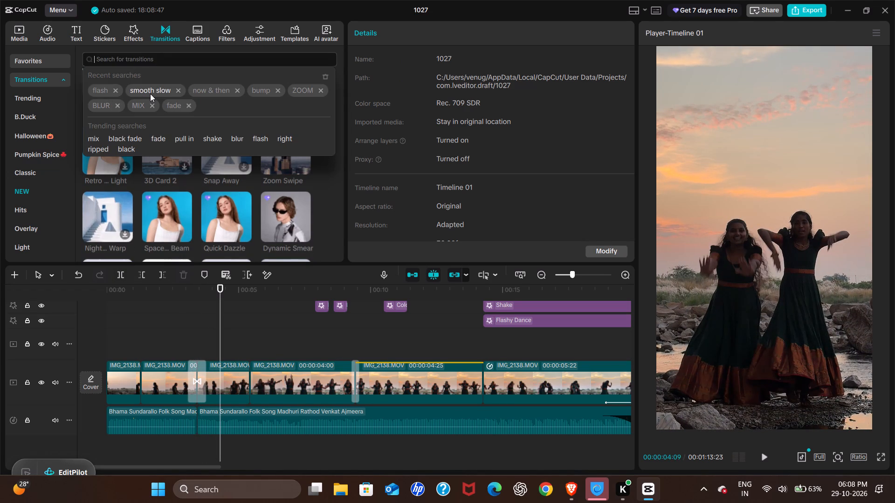
{"action": "left_click", "coordinate": [150, 94]}
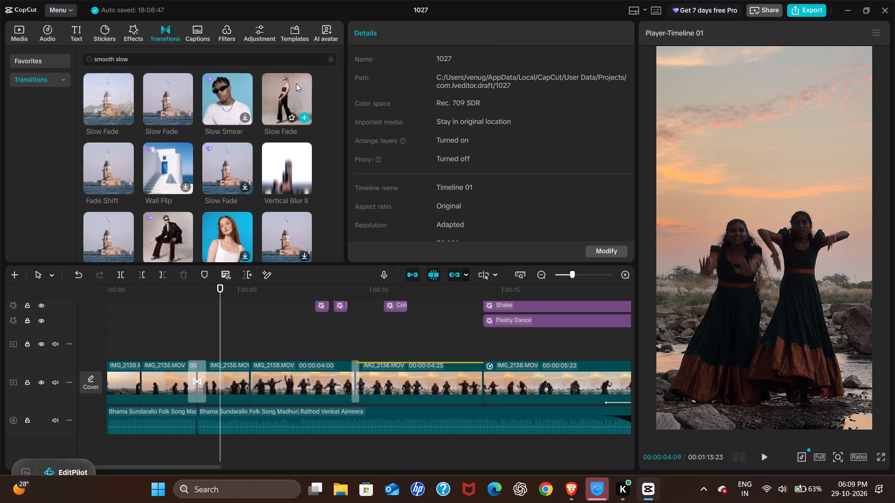
{"action": "left_click", "coordinate": [333, 58]}
{"action": "left_click", "coordinate": [319, 60]}
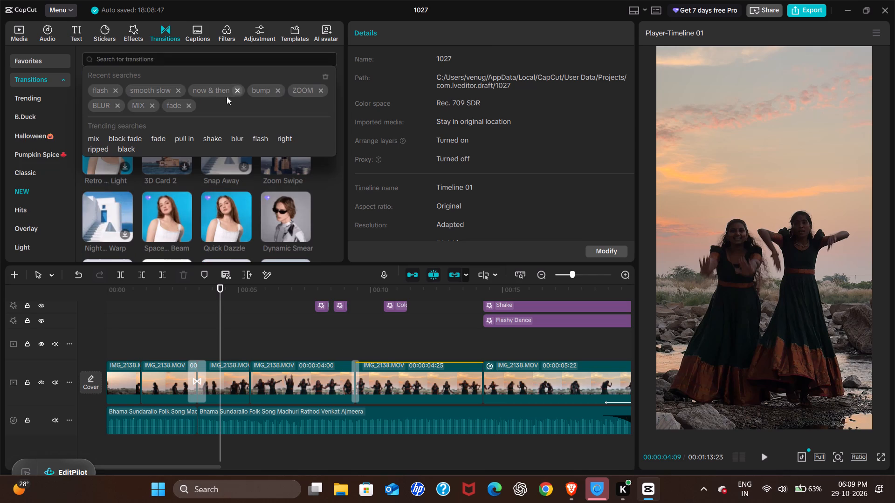
{"action": "left_click", "coordinate": [316, 191]}
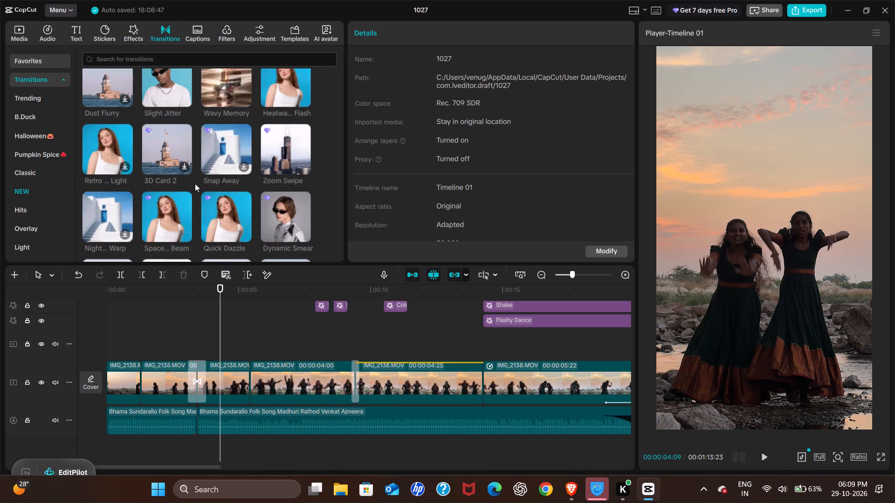
Replace the transition at the new cut with Morning Glare from the NEW transitions and replay the cut.
{"action": "scroll", "coordinate": [128, 186], "scroll_direction": "down", "scroll_amount": 1}
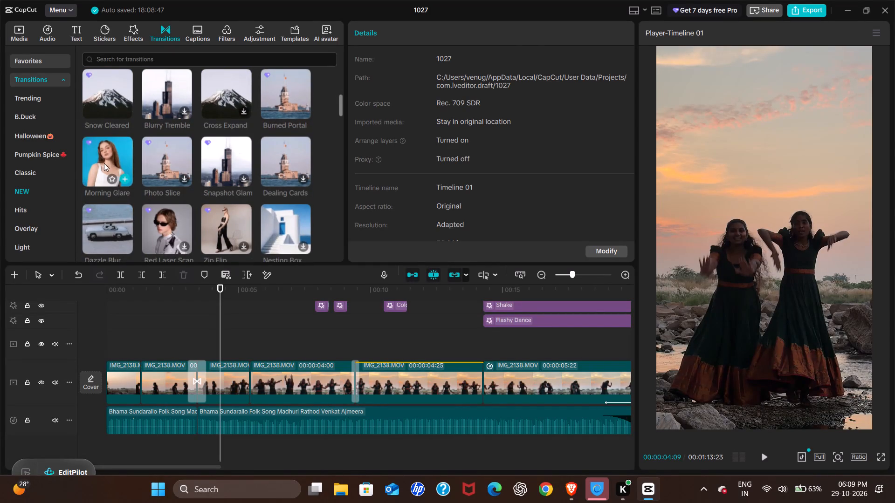
{"action": "left_click_drag", "start_coordinate": [109, 157], "coordinate": [191, 376]}
{"action": "left_click", "coordinate": [176, 340]}
{"action": "key", "text": "space"}
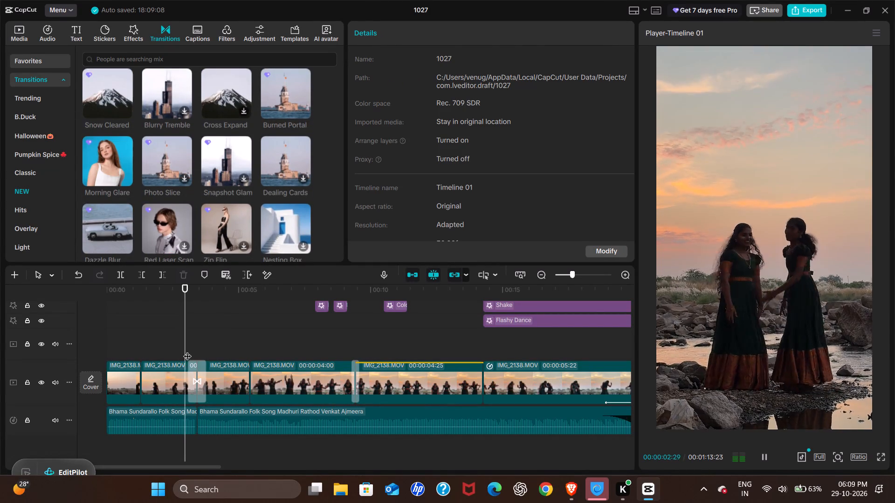
{"action": "left_click", "coordinate": [166, 333]}
{"action": "key", "text": "space"}
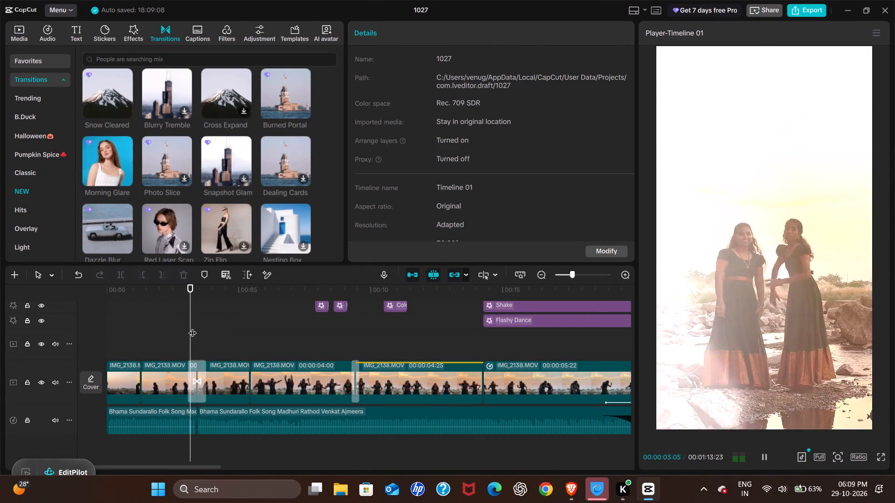
Shorten the Morning Glare transition at the new cut on the timeline and replay the cut several times.
{"action": "left_click", "coordinate": [195, 378]}
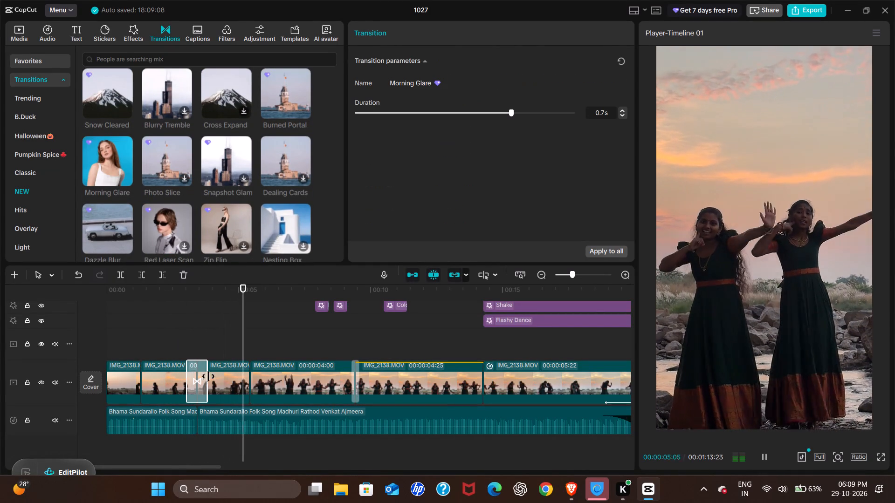
{"action": "key", "text": "space"}
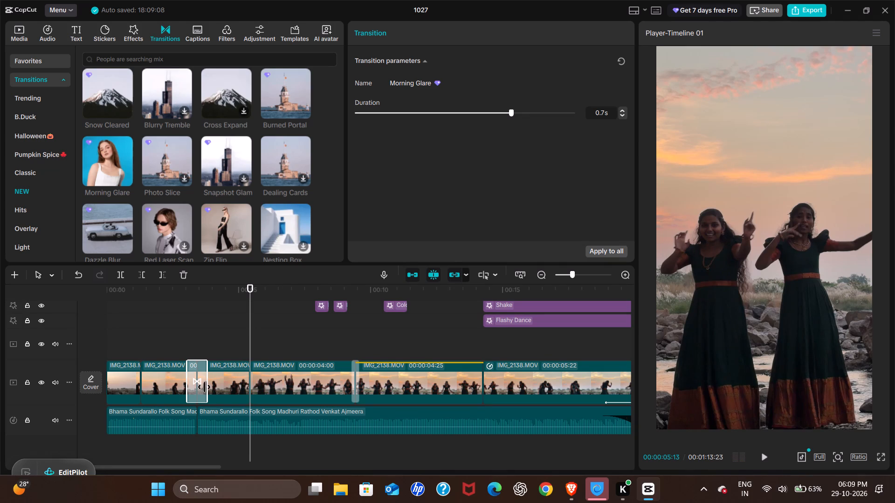
{"action": "left_click", "coordinate": [204, 387]}
{"action": "left_click", "coordinate": [186, 343]}
{"action": "key", "text": "space"}
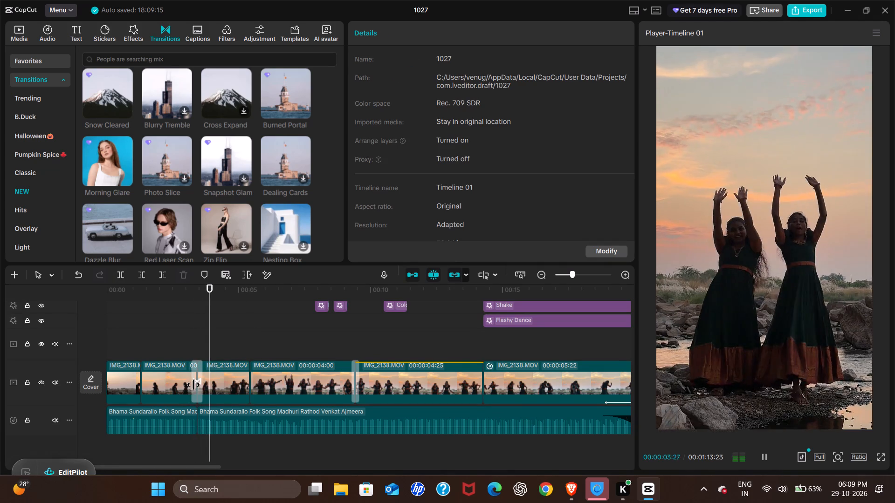
{"action": "left_click", "coordinate": [172, 342]}
{"action": "key", "text": "space"}
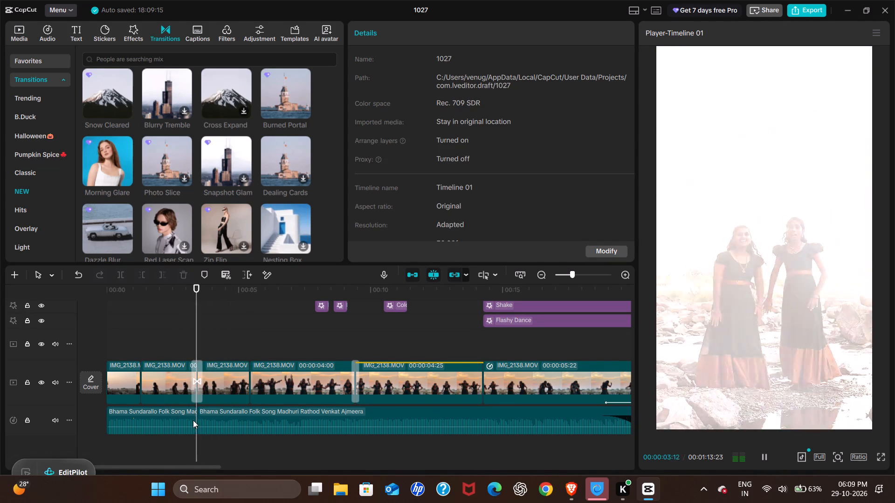
{"action": "left_click", "coordinate": [182, 342]}
{"action": "key", "text": "space"}
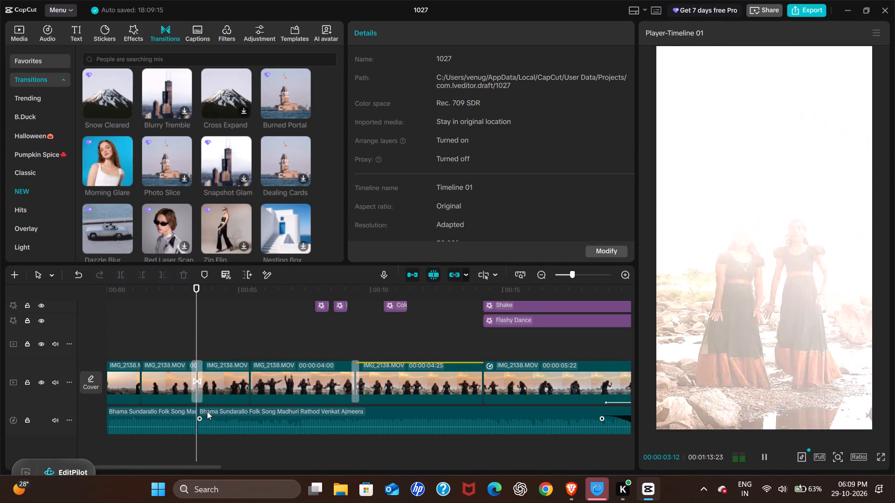
Play the opening from the start in full screen, and continue playback in the editor up to the transition at about 9 s.
{"action": "left_click", "coordinate": [180, 338]}
{"action": "left_click_drag", "start_coordinate": [180, 338], "coordinate": [90, 326]}
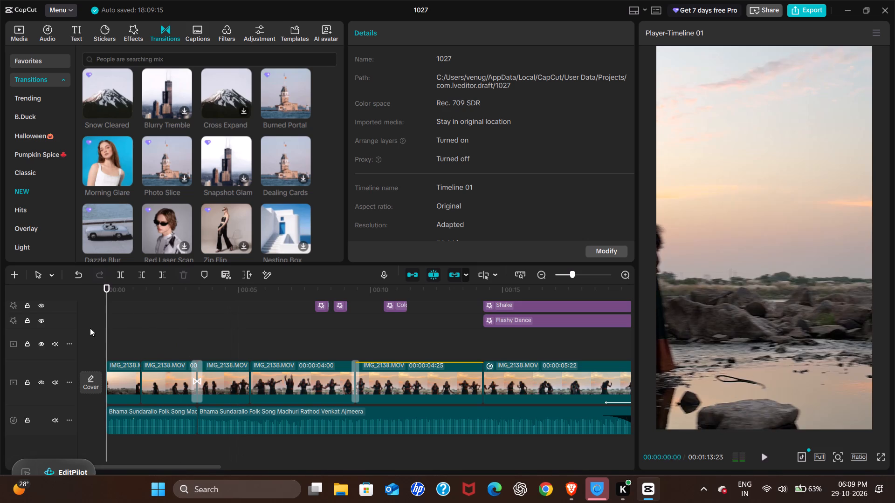
{"action": "key", "text": "z"}
{"action": "key", "text": "space"}
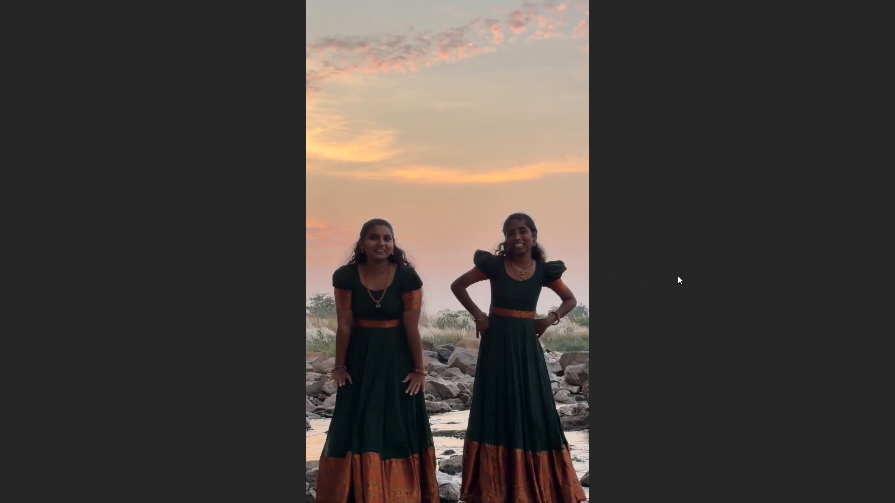
{"action": "key", "text": "Escape"}
{"action": "key", "text": "space"}
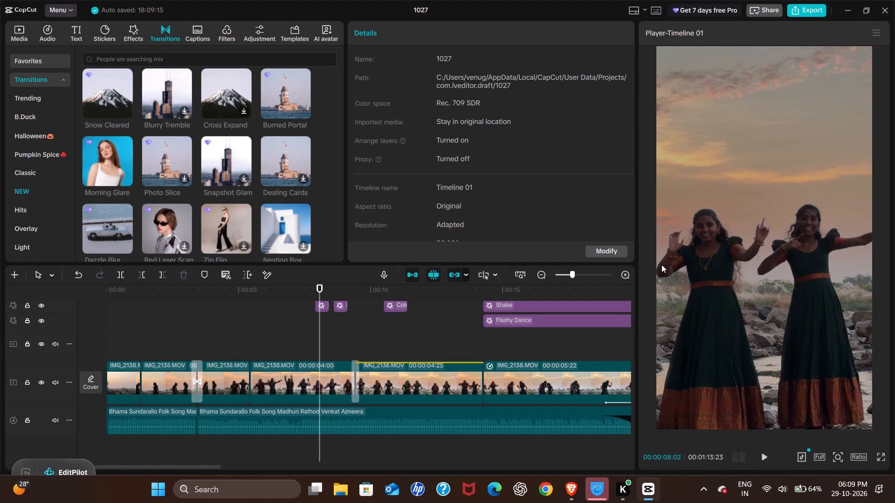
{"action": "key", "text": "space"}
{"action": "key", "text": "space"}
{"action": "key", "text": "space"}
{"action": "key", "text": "space"}
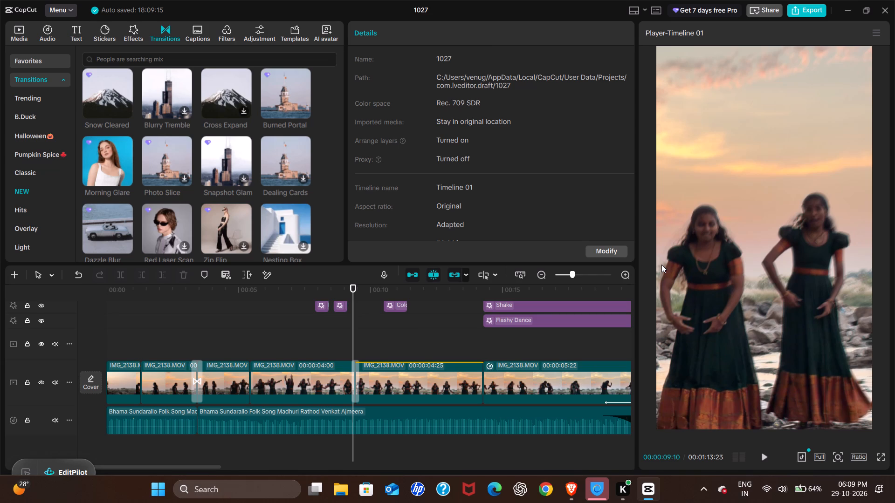
{"action": "key", "text": "space"}
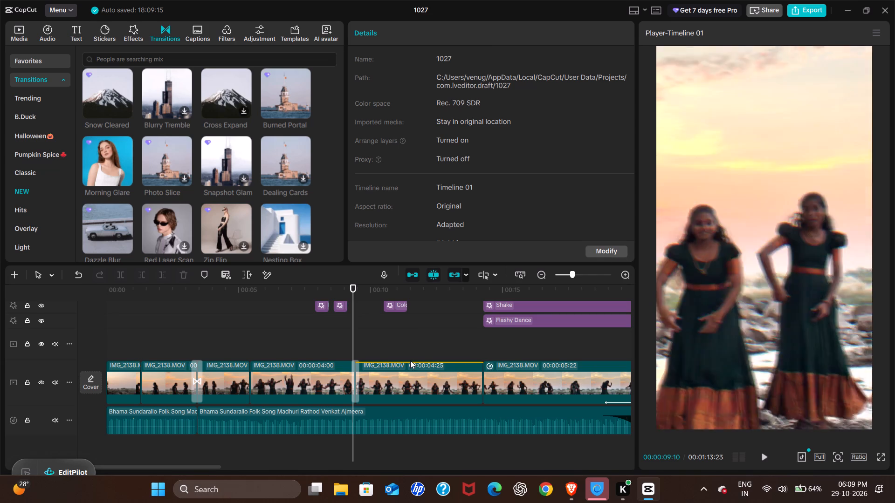
Replay the Morning Glare transition at about 3 s several times from nearby points, and return the playhead to the start.
{"action": "key", "text": "space"}
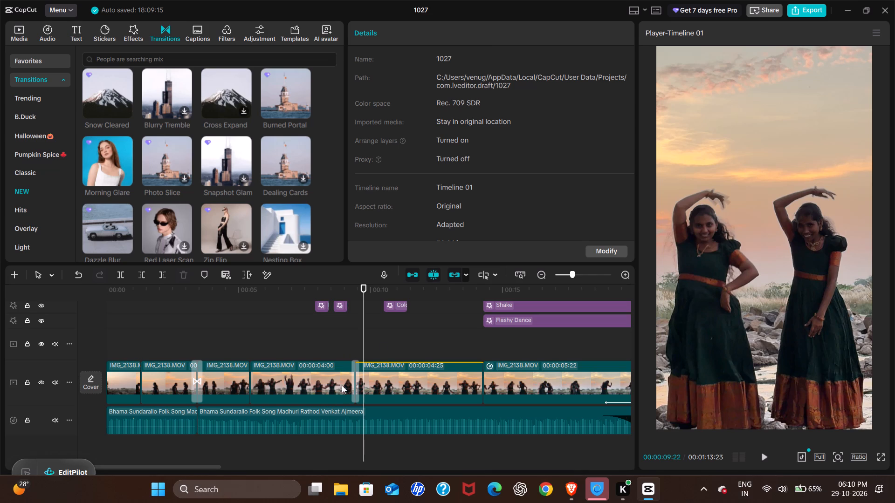
{"action": "scroll", "coordinate": [342, 385], "scroll_direction": "right", "scroll_amount": 1}
{"action": "left_click", "coordinate": [250, 333]}
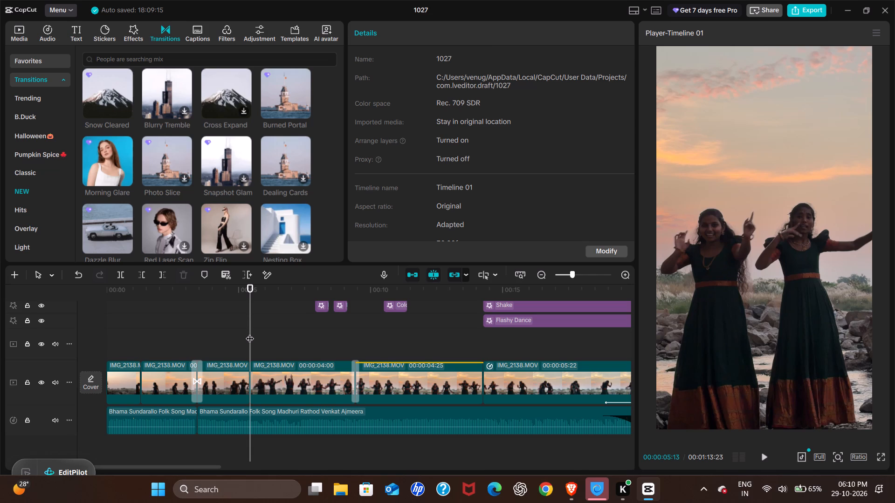
{"action": "left_click", "coordinate": [203, 336]}
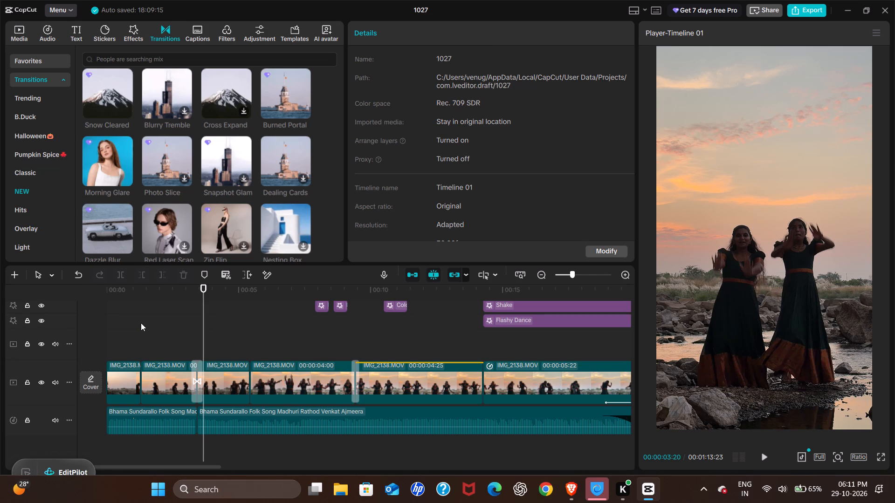
{"action": "key", "text": "space"}
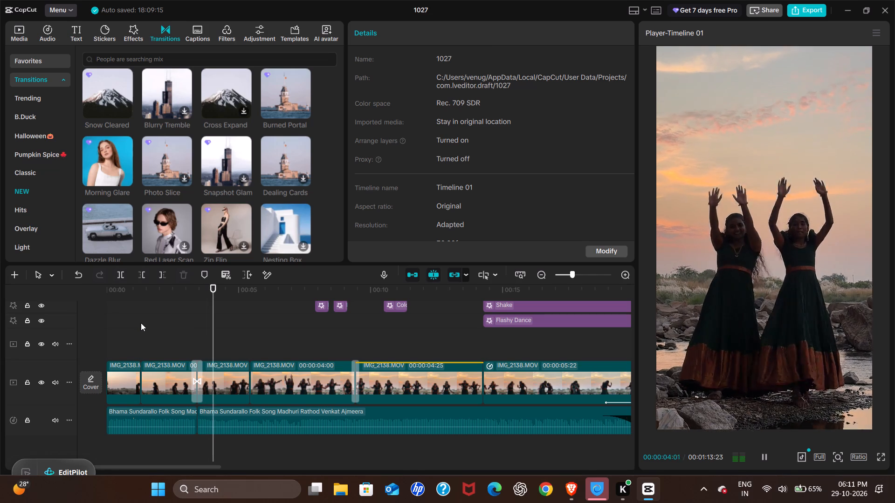
{"action": "left_click", "coordinate": [150, 317]}
{"action": "key", "text": "space"}
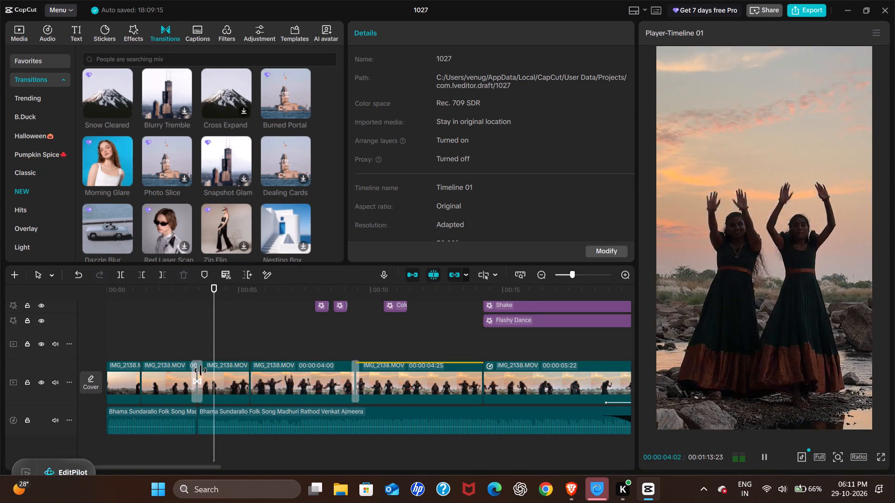
{"action": "key", "text": "space"}
{"action": "left_click", "coordinate": [188, 345]}
{"action": "key", "text": "space"}
{"action": "left_click", "coordinate": [182, 347]}
{"action": "key", "text": "space"}
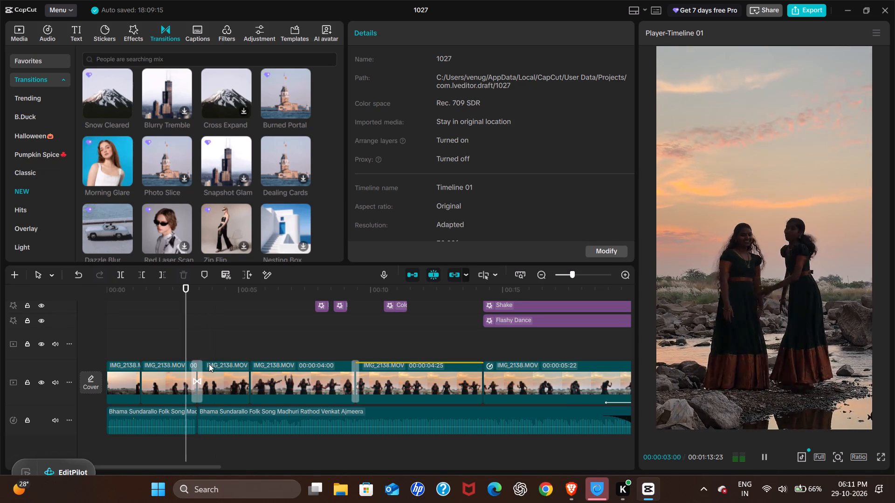
{"action": "key", "text": "space"}
{"action": "left_click", "coordinate": [187, 333]}
{"action": "left_click_drag", "start_coordinate": [187, 333], "coordinate": [70, 334]}
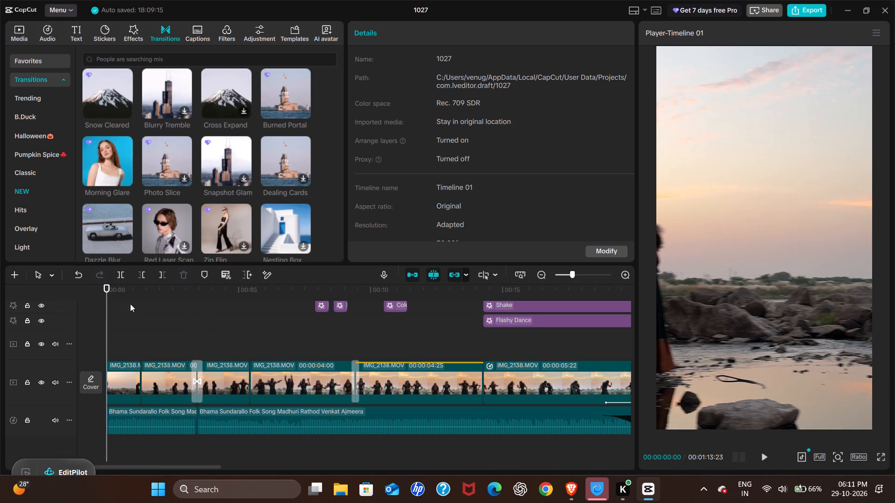
Open the filter library and play the edit from the opening to the end of the music at about 20 s.
{"action": "left_click", "coordinate": [222, 34]}
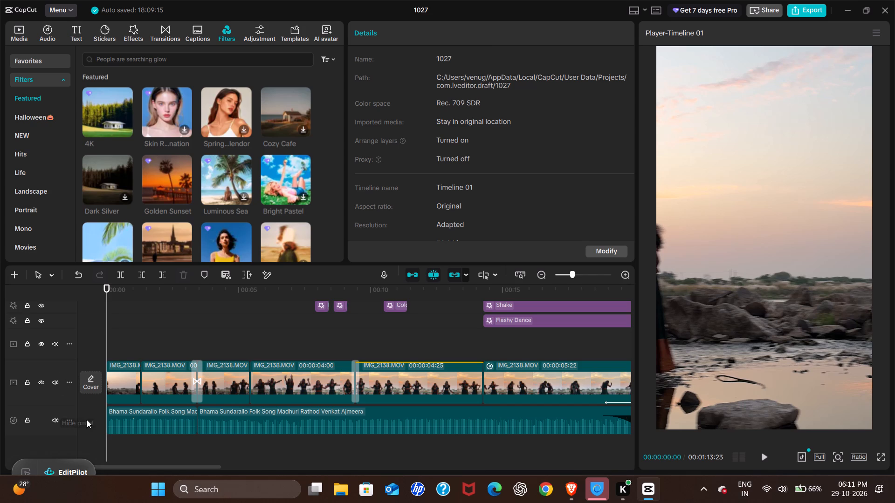
{"action": "left_click", "coordinate": [113, 339]}
{"action": "key", "text": "space"}
{"action": "key", "text": "space"}
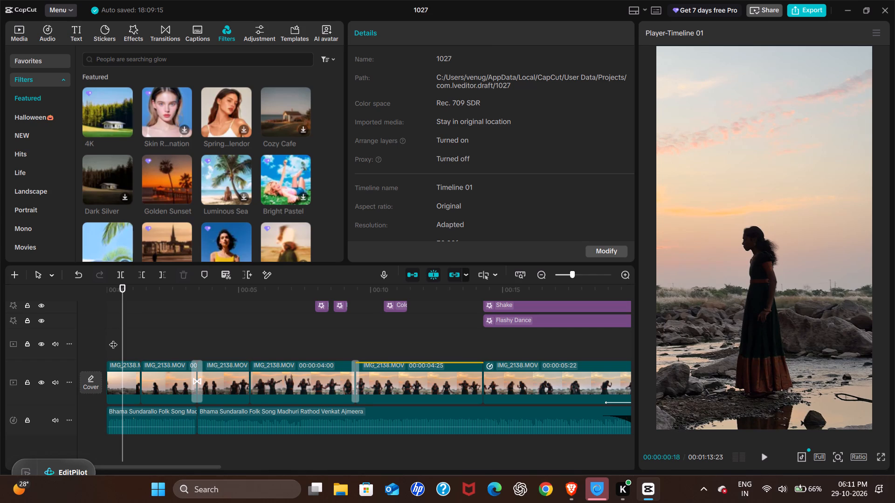
{"action": "key", "text": "space"}
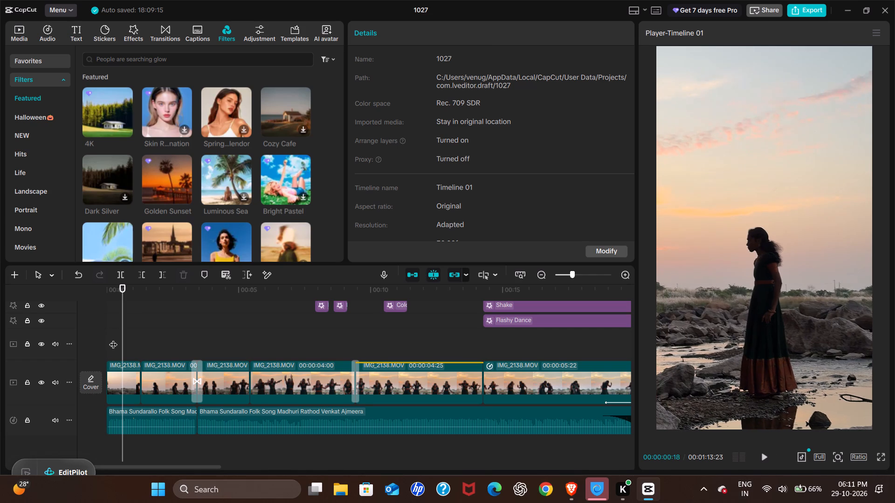
{"action": "key", "text": "space"}
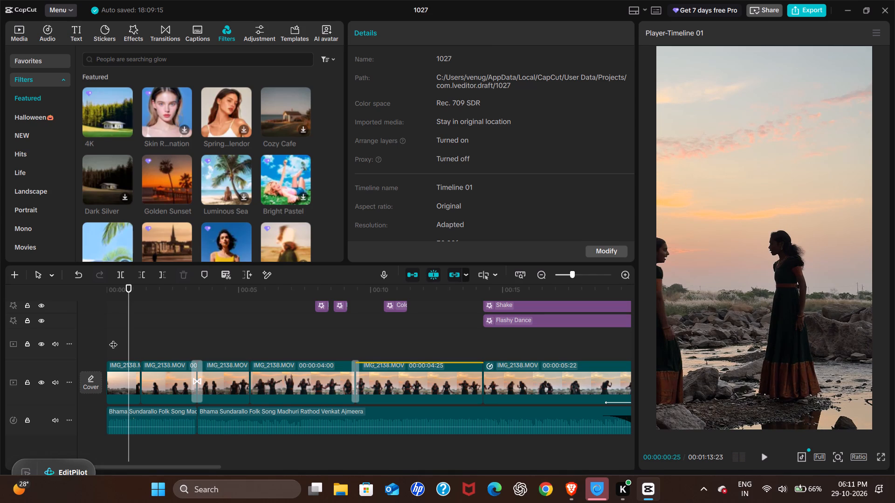
{"action": "key", "text": "space"}
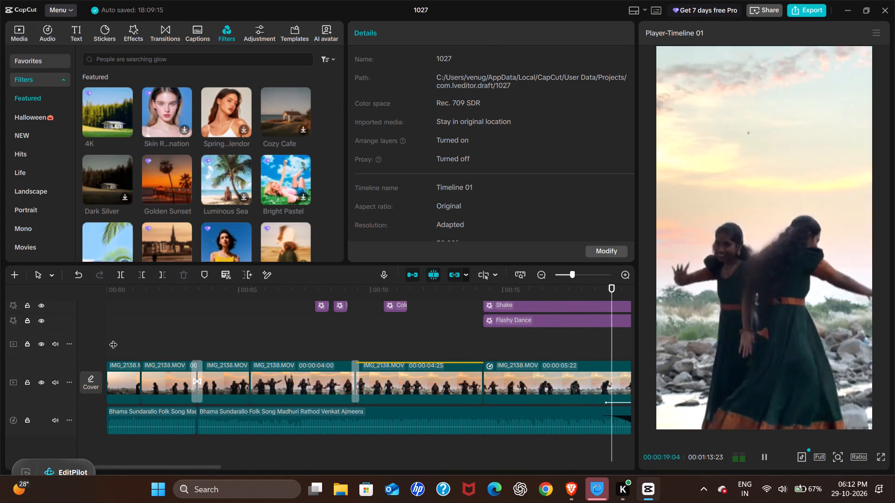
{"action": "key", "text": "space"}
{"action": "scroll", "coordinate": [113, 339], "scroll_direction": "right", "scroll_amount": 2}
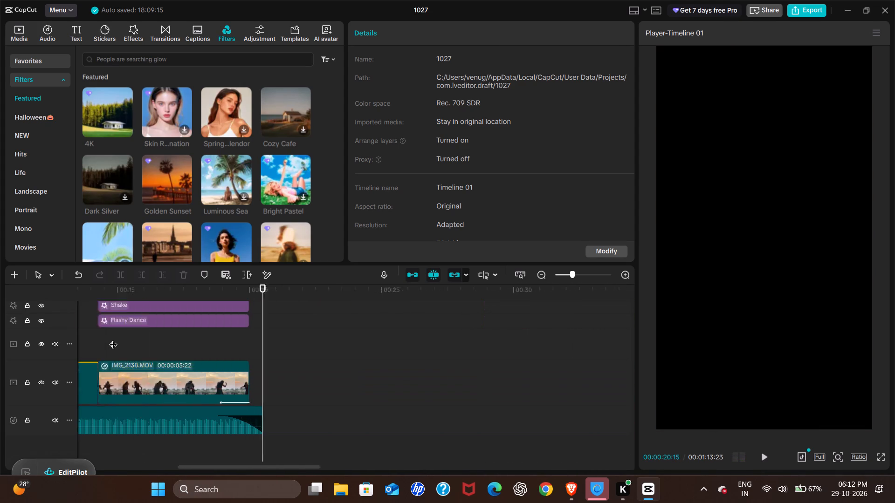
{"action": "scroll", "coordinate": [113, 339], "scroll_direction": "right", "scroll_amount": 5}
Replay the opening with pauses through the first clips and the Morning Glare transition at about 3 s.
{"action": "left_click", "coordinate": [112, 338]}
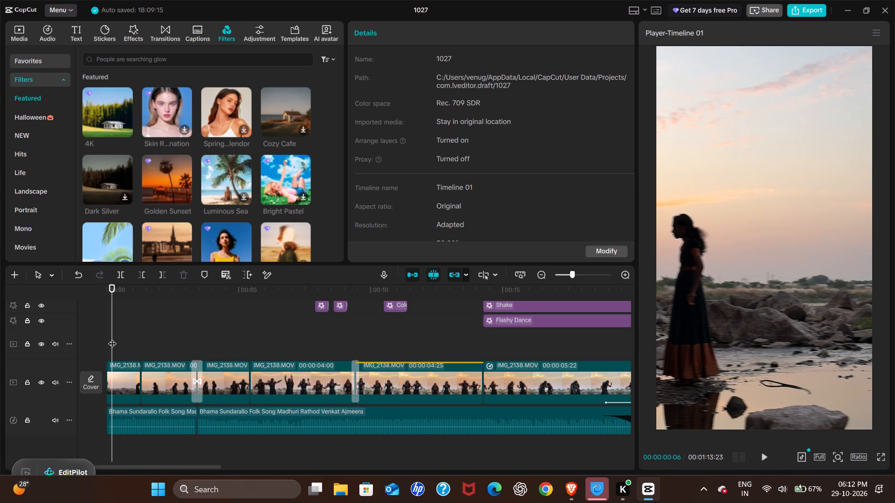
{"action": "key", "text": "space"}
{"action": "key", "text": "space"}
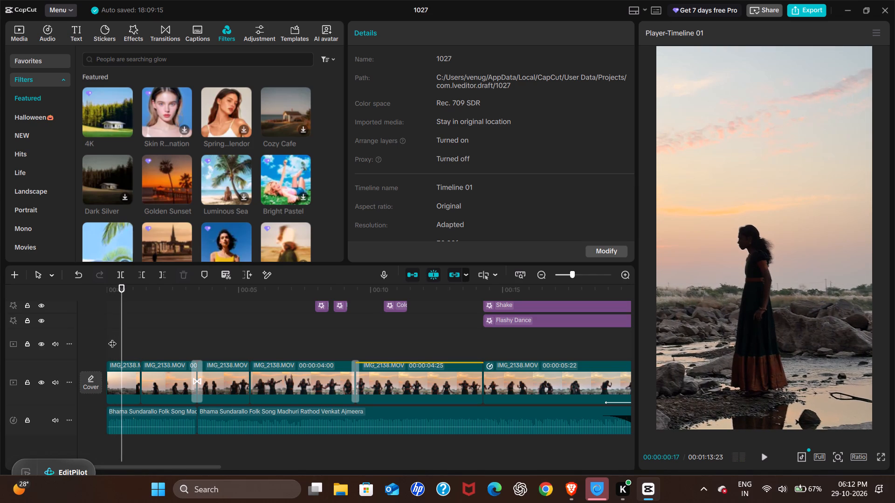
{"action": "key", "text": "space"}
{"action": "key", "text": "space"}
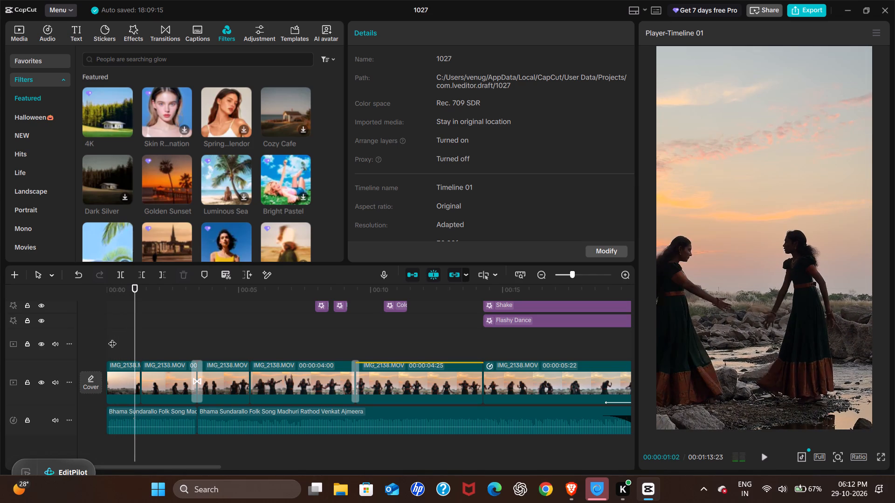
{"action": "key", "text": "space"}
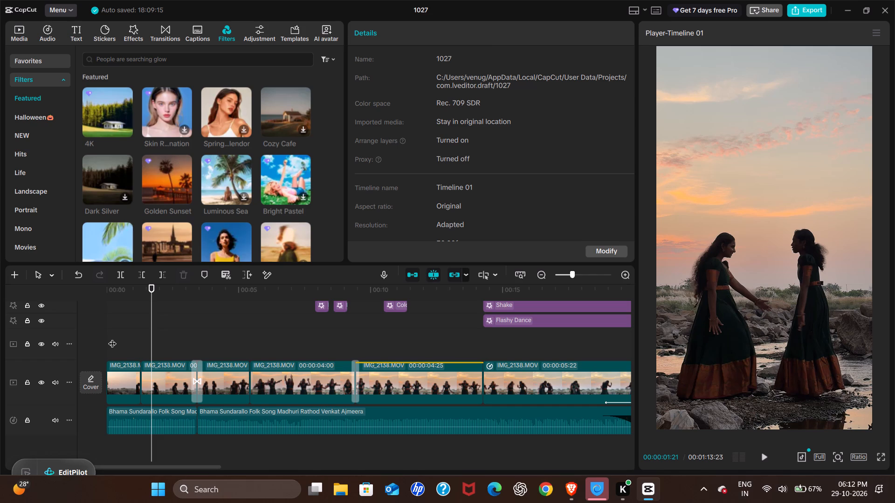
{"action": "key", "text": "space"}
{"action": "key", "text": "space"}
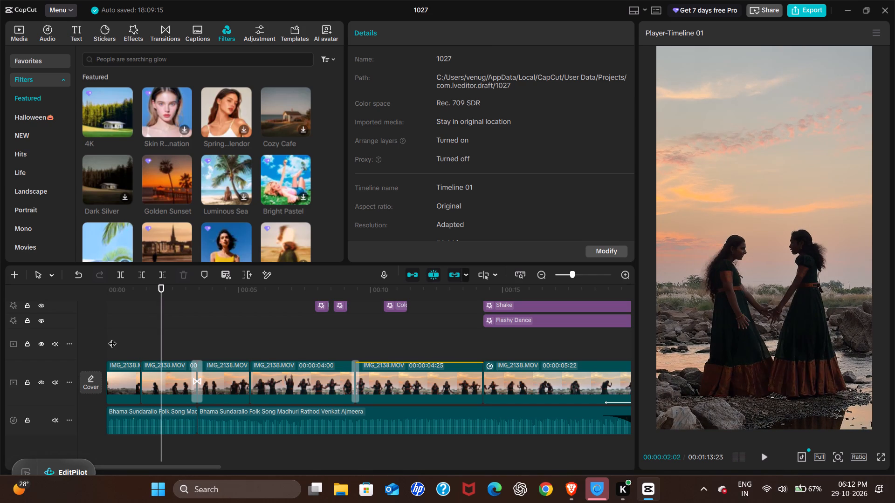
{"action": "left_click", "coordinate": [112, 338]}
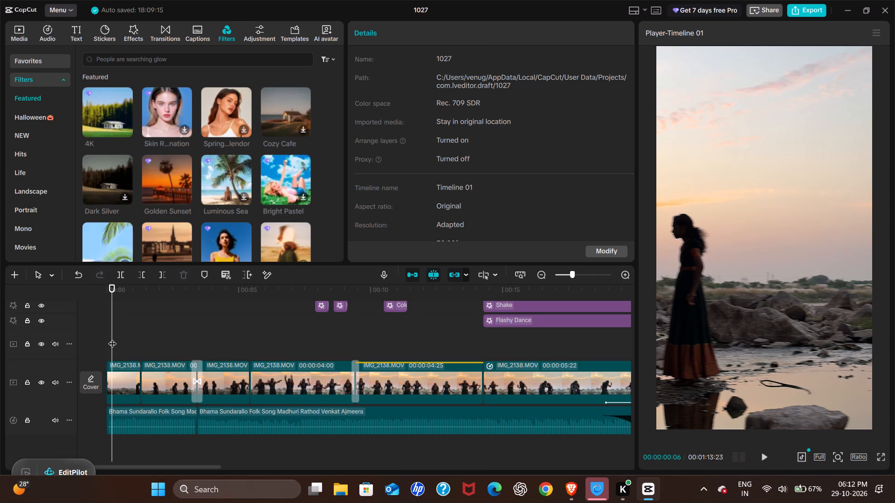
{"action": "key", "text": "space"}
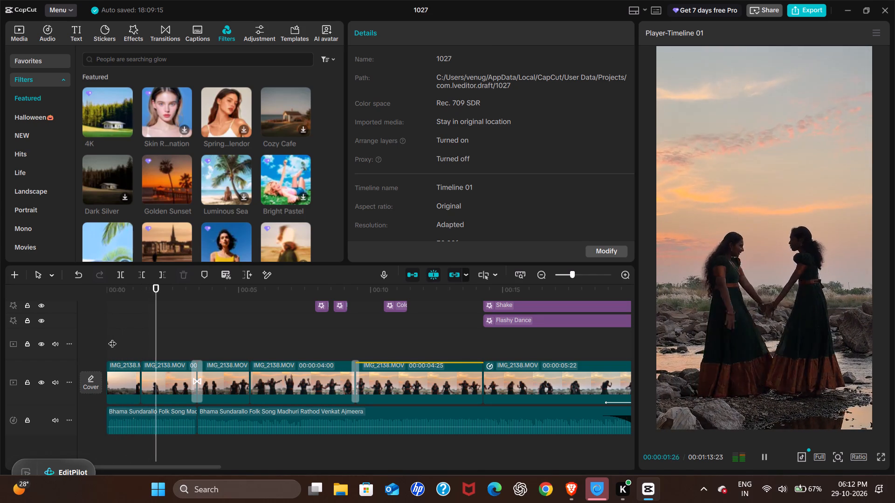
{"action": "key", "text": "space"}
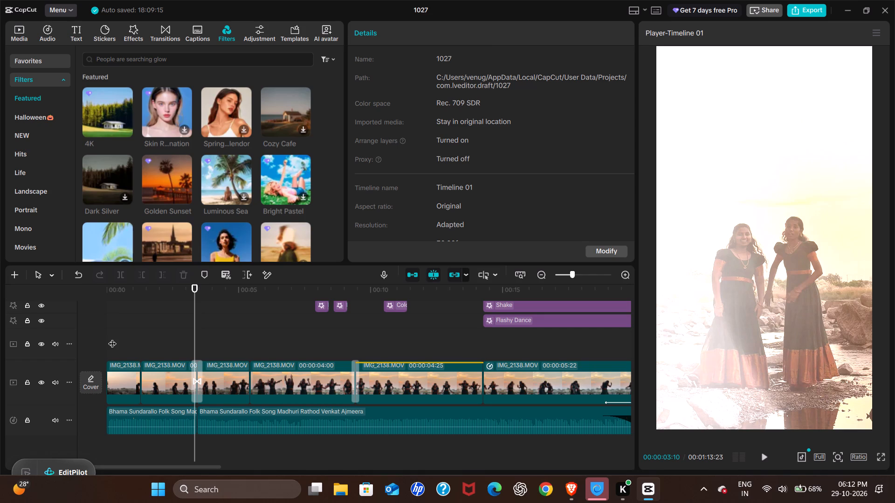
{"action": "key", "text": "space"}
{"action": "key", "text": "space"}
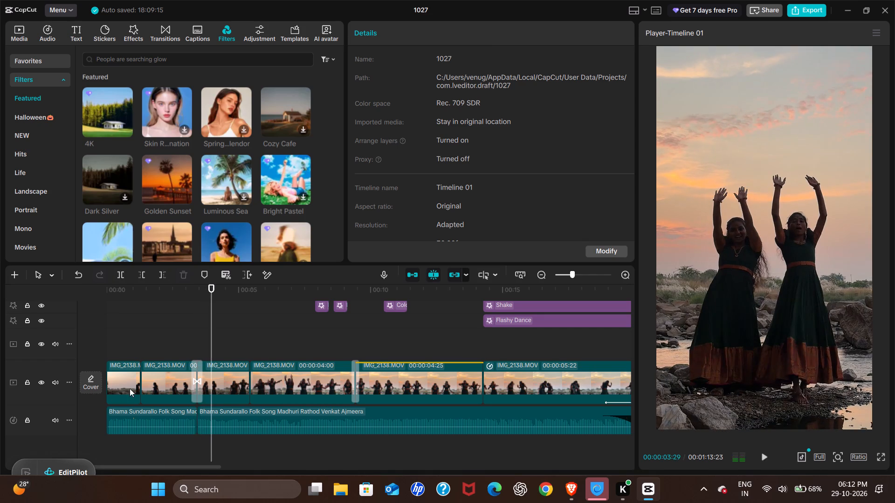
Replay the first two seconds from the start with pauses to examine the cut between the first two clips.
{"action": "left_click", "coordinate": [157, 315]}
{"action": "left_click_drag", "start_coordinate": [157, 315], "coordinate": [51, 334]}
{"action": "key", "text": "space"}
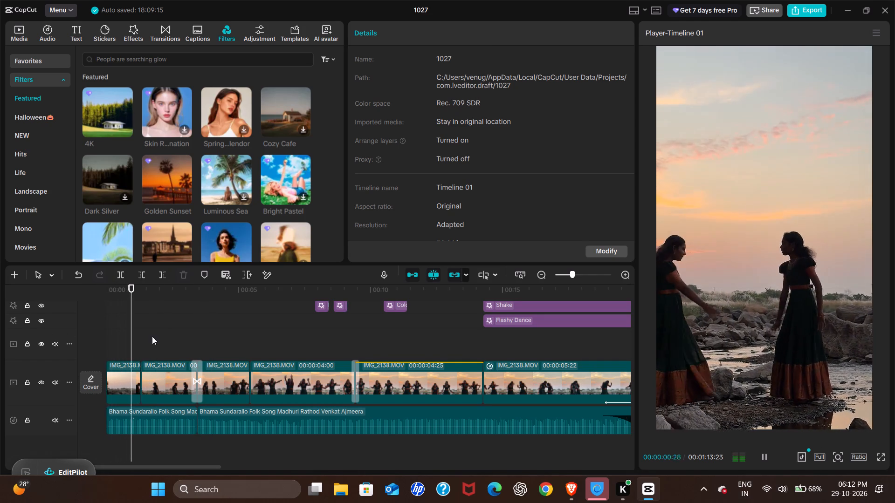
{"action": "key", "text": "space"}
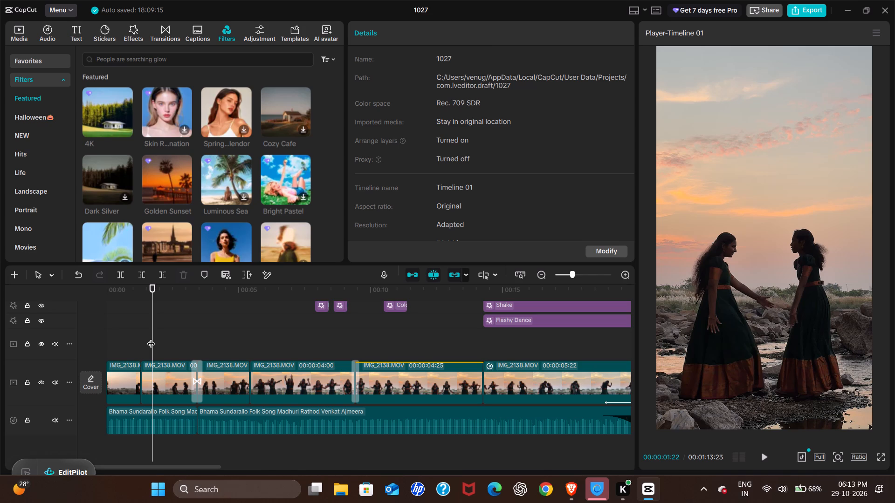
{"action": "key", "text": "space"}
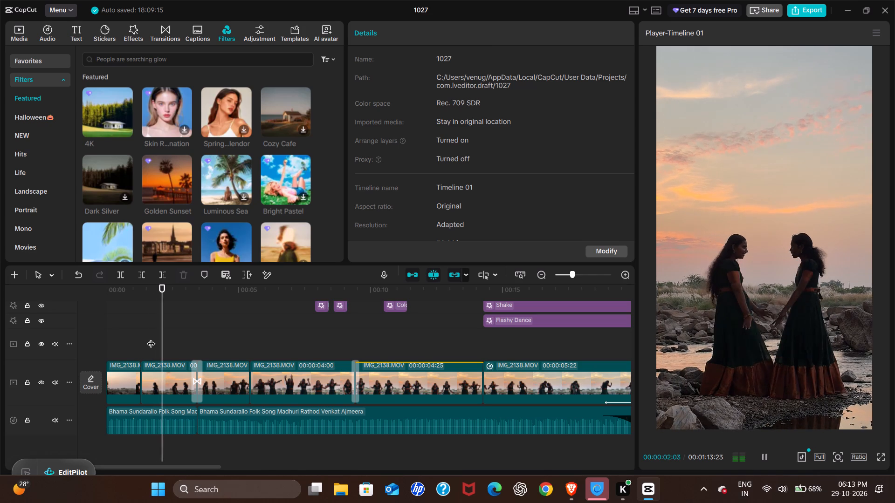
{"action": "key", "text": "space"}
{"action": "left_click_drag", "start_coordinate": [102, 342], "coordinate": [106, 340]}
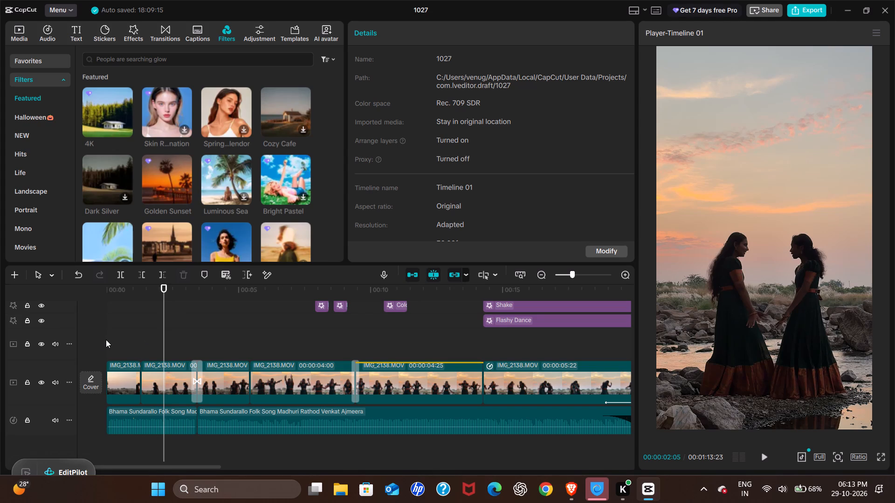
{"action": "left_click_drag", "start_coordinate": [106, 340], "coordinate": [109, 340]}
{"action": "double_click", "coordinate": [109, 340]}
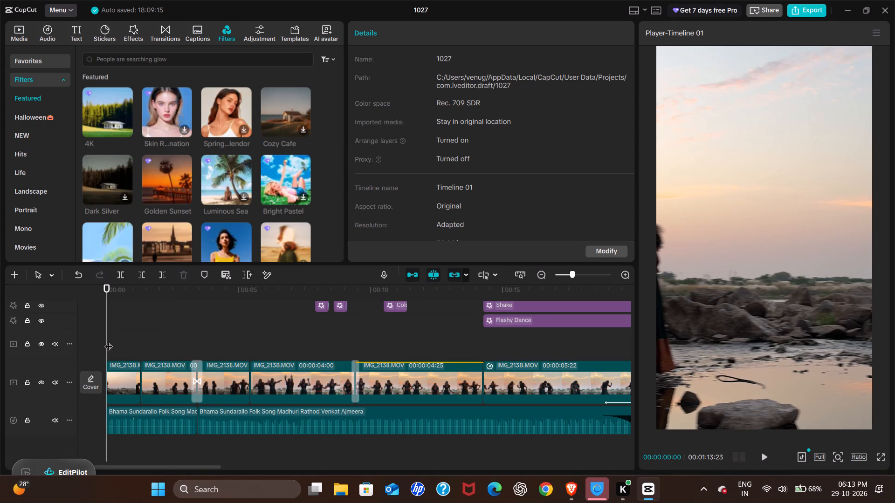
{"action": "key", "text": "space"}
{"action": "key", "text": "space"}
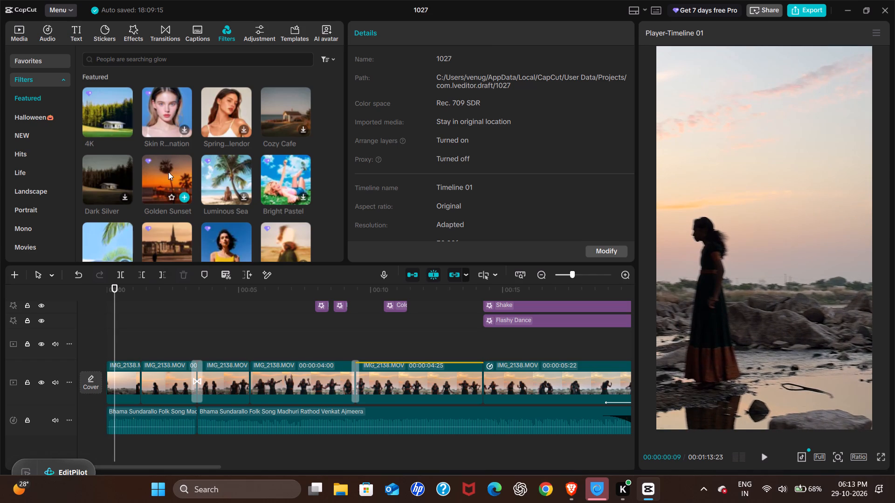
{"action": "key", "text": "space"}
Preview the Golden Sunset filter, add it to the timeline, and position it to start at the second clip.
{"action": "left_click", "coordinate": [168, 172]}
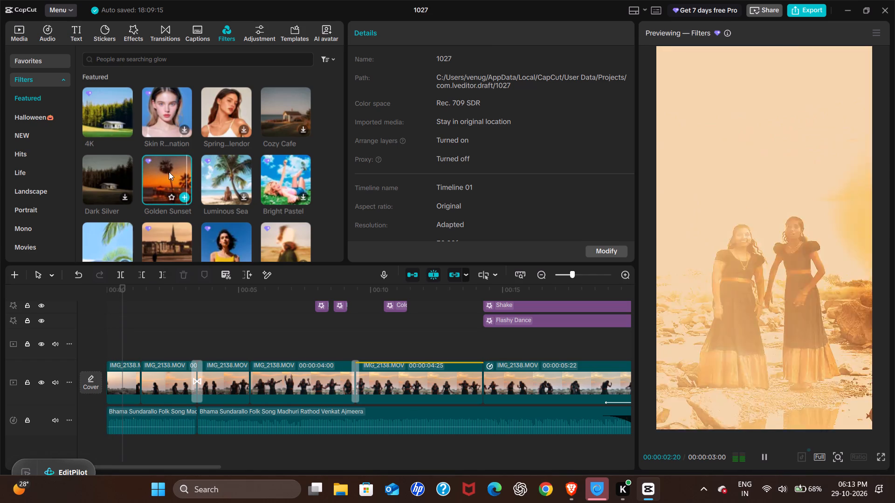
{"action": "left_click", "coordinate": [130, 332]}
{"action": "left_click_drag", "start_coordinate": [129, 331], "coordinate": [96, 321]}
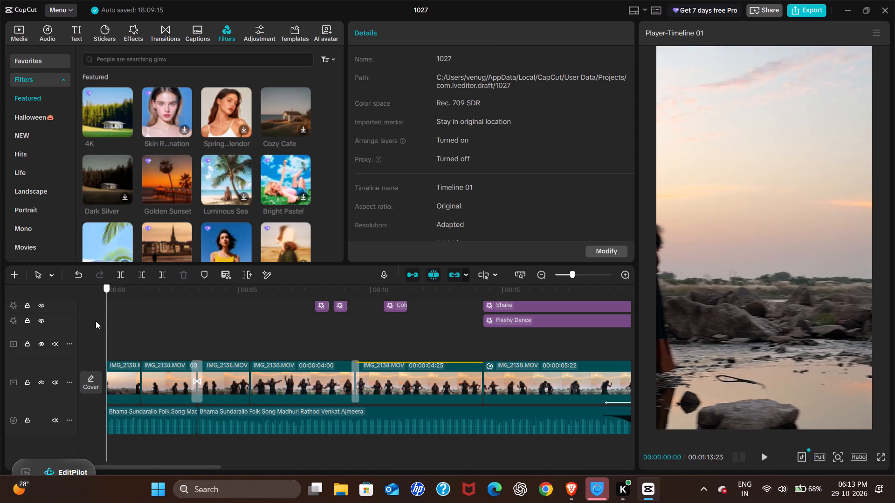
{"action": "key", "text": "space"}
{"action": "left_click", "coordinate": [163, 170]}
{"action": "left_click_drag", "start_coordinate": [164, 171], "coordinate": [109, 316]}
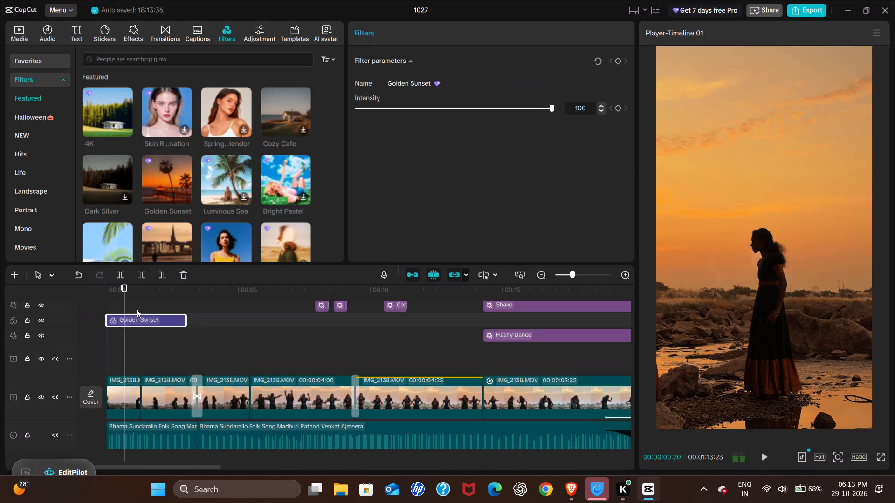
{"action": "left_click_drag", "start_coordinate": [136, 319], "coordinate": [169, 319]}
{"action": "key", "text": "space"}
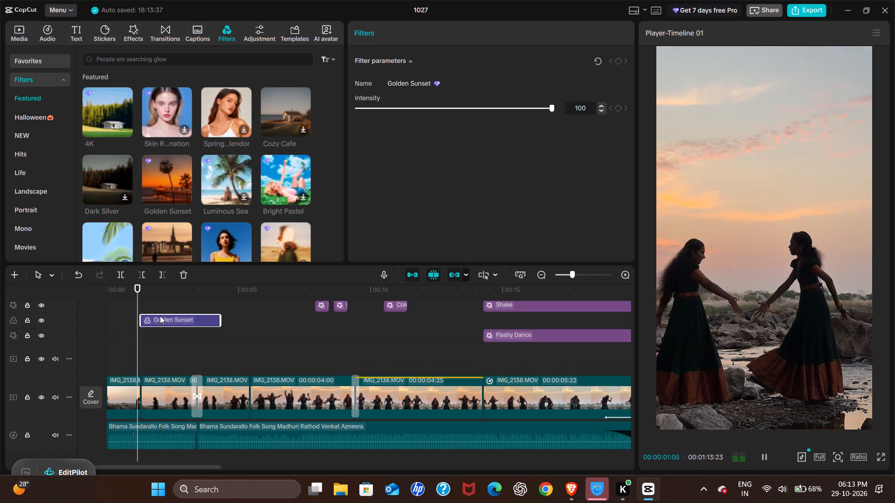
{"action": "key", "text": "space"}
Set the Golden Sunset filter's intensity to 21 and check the footage from about 1 s.
{"action": "left_click", "coordinate": [175, 317]}
{"action": "left_click", "coordinate": [398, 103]}
{"action": "left_click", "coordinate": [398, 109]}
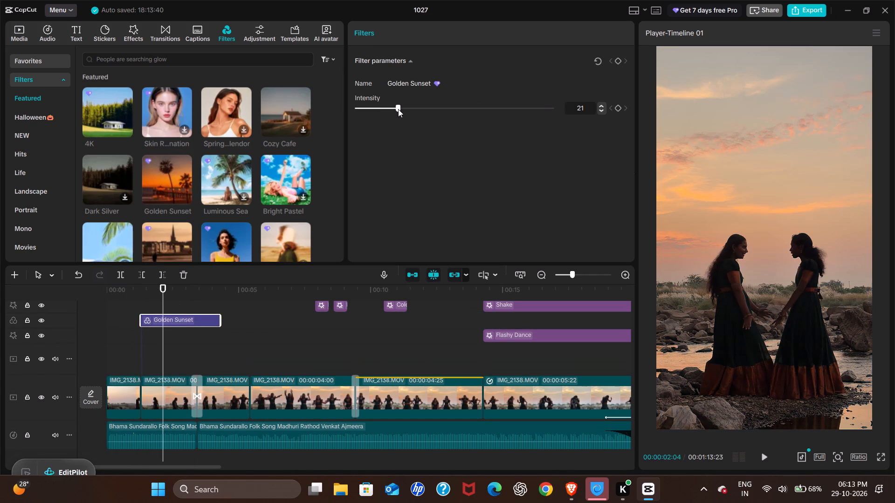
{"action": "key", "text": "space"}
{"action": "key", "text": "space"}
{"action": "left_click", "coordinate": [133, 317]}
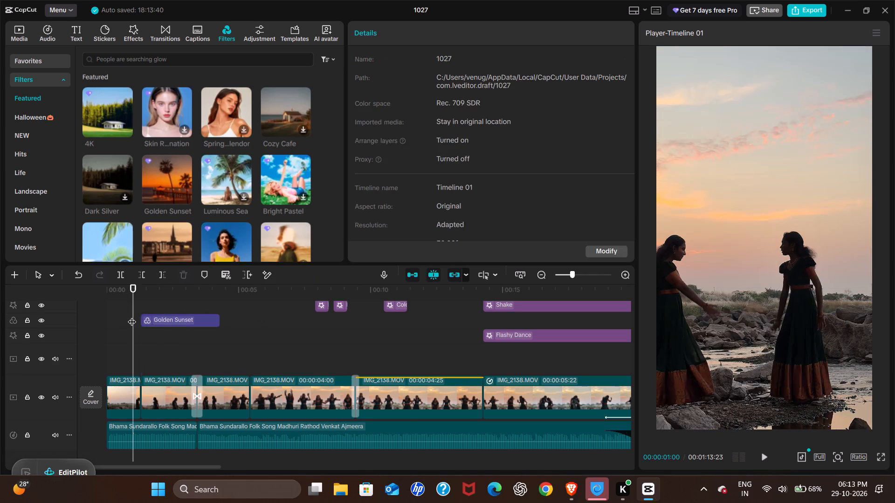
Replay the first two seconds from the start to check the entry of the Golden Sunset filter.
{"action": "key", "text": "space"}
{"action": "left_click", "coordinate": [110, 325]}
{"action": "key", "text": "space"}
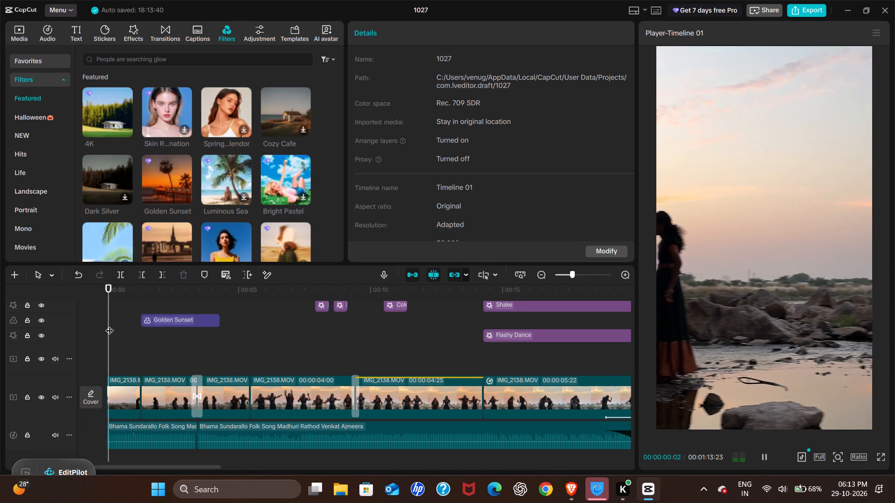
{"action": "key", "text": "space"}
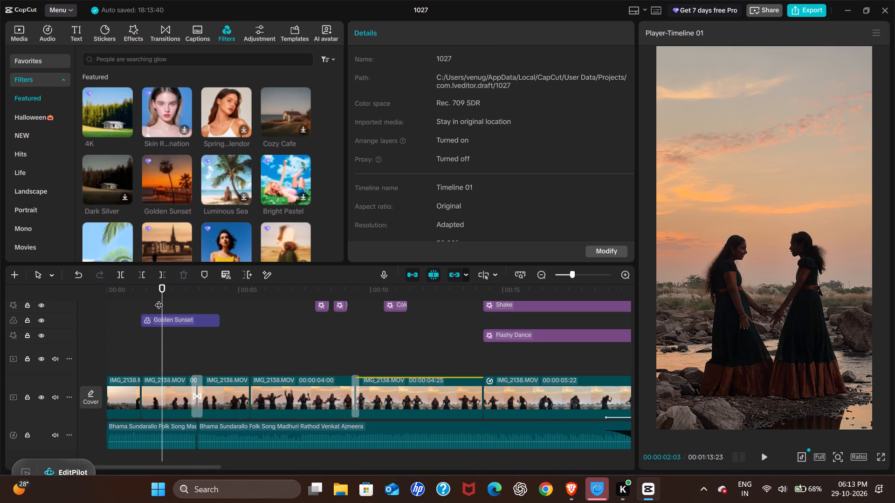
Browse the featured filters and preview Luminous Sea on the footage with pauses.
{"action": "scroll", "coordinate": [125, 230], "scroll_direction": "up", "scroll_amount": 1}
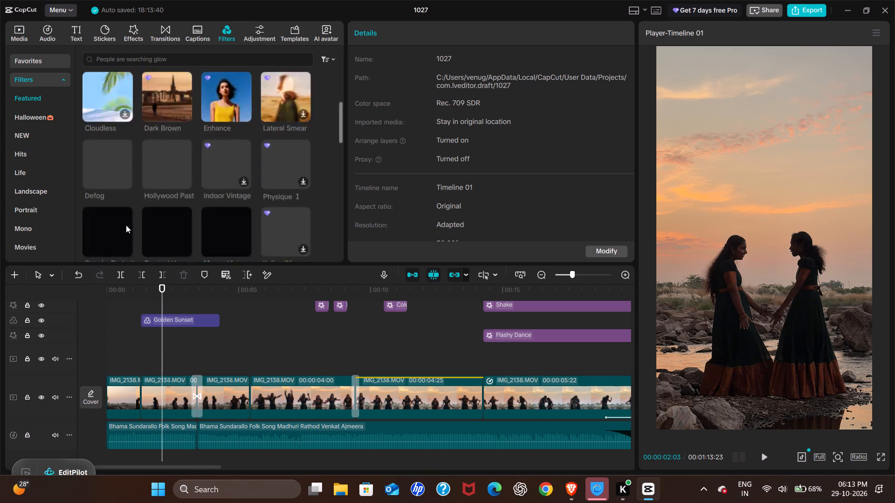
{"action": "scroll", "coordinate": [126, 225], "scroll_direction": "up", "scroll_amount": 1}
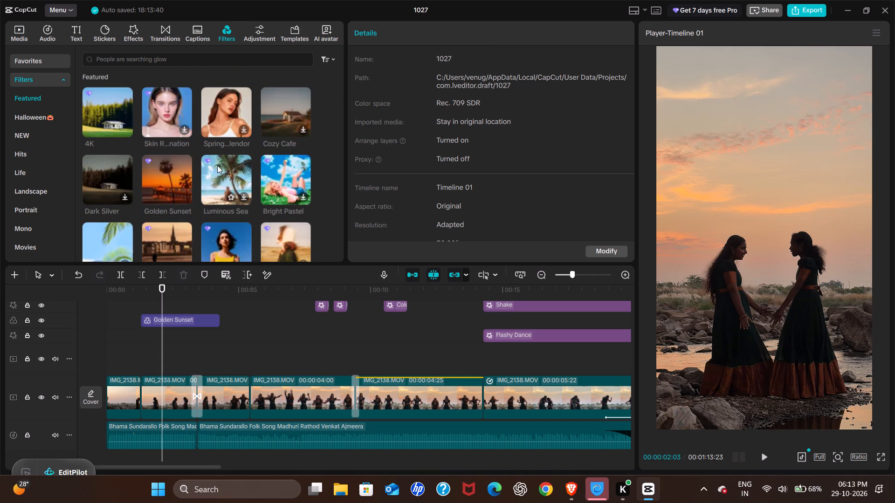
{"action": "left_click", "coordinate": [225, 169]}
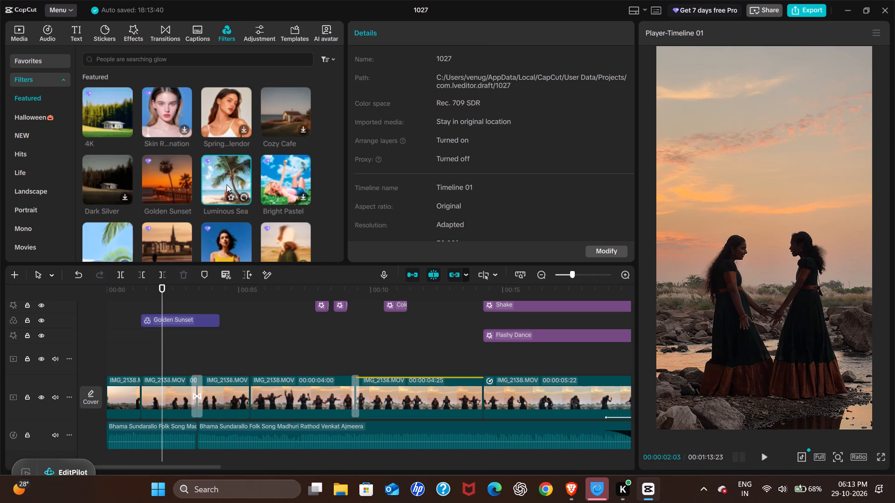
{"action": "key", "text": "space"}
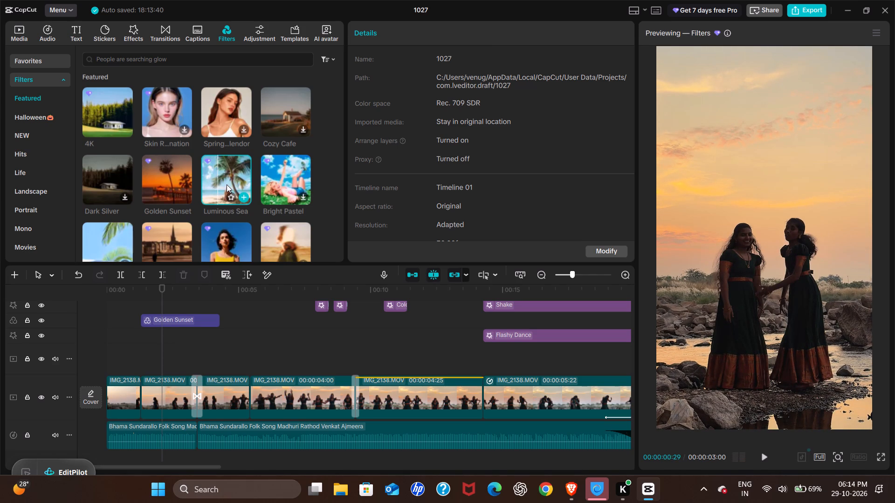
{"action": "key", "text": "space"}
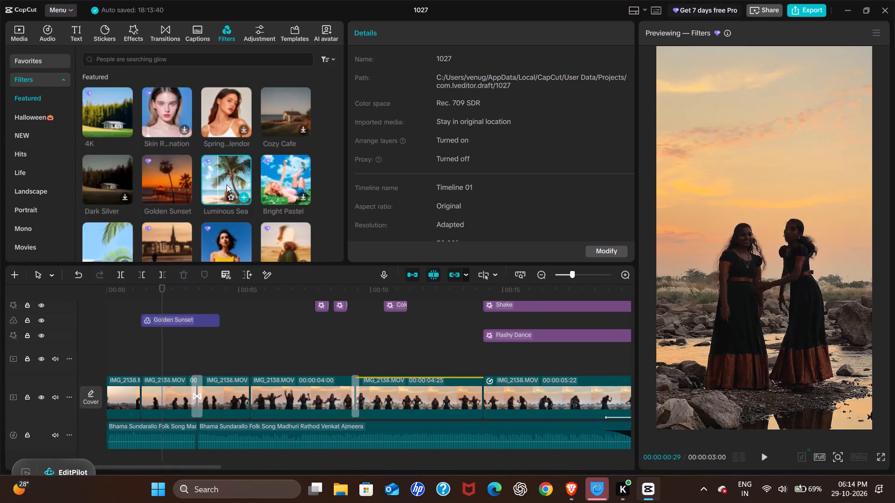
{"action": "key", "text": "space"}
{"action": "key", "text": "space"}
{"action": "key", "text": "space"}
Add the 4K filter to a new track above the others and shift it to start at about 0.4 s.
{"action": "left_click", "coordinate": [125, 336]}
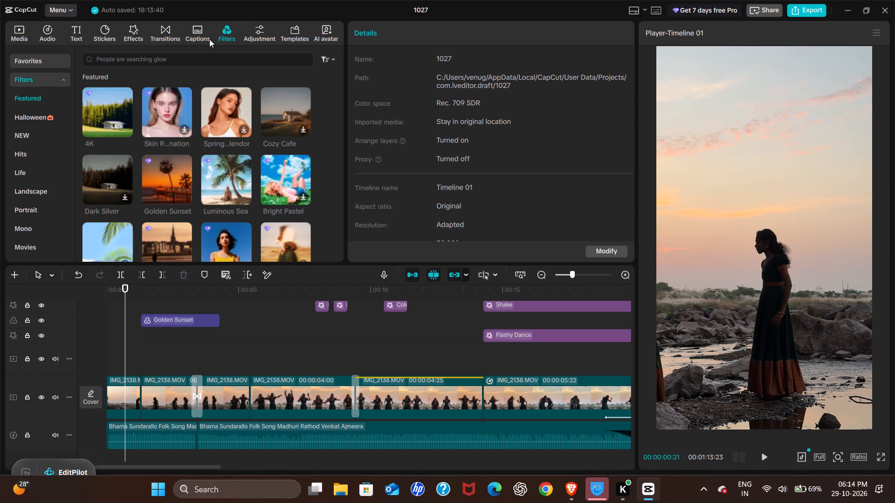
{"action": "left_click", "coordinate": [194, 51]}
{"action": "left_click", "coordinate": [114, 104]}
{"action": "left_click_drag", "start_coordinate": [114, 104], "coordinate": [126, 315]}
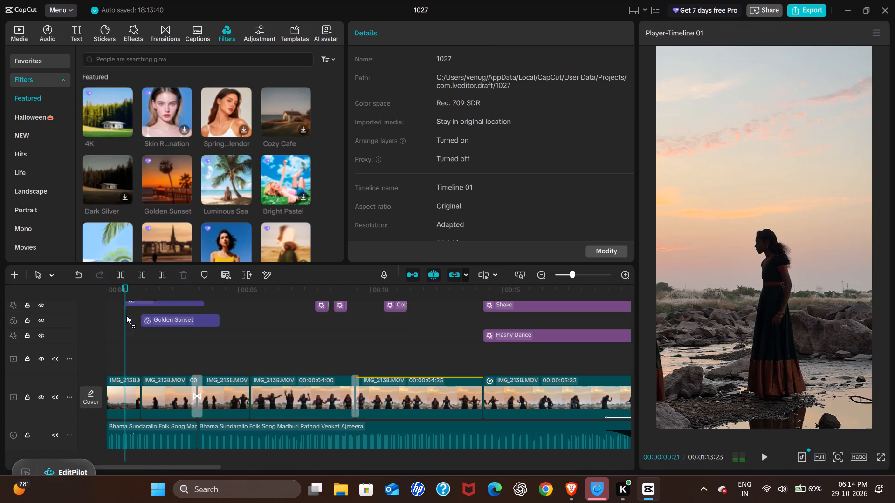
{"action": "left_click_drag", "start_coordinate": [126, 315], "coordinate": [134, 309]}
{"action": "left_click", "coordinate": [123, 323]}
{"action": "key", "text": "space"}
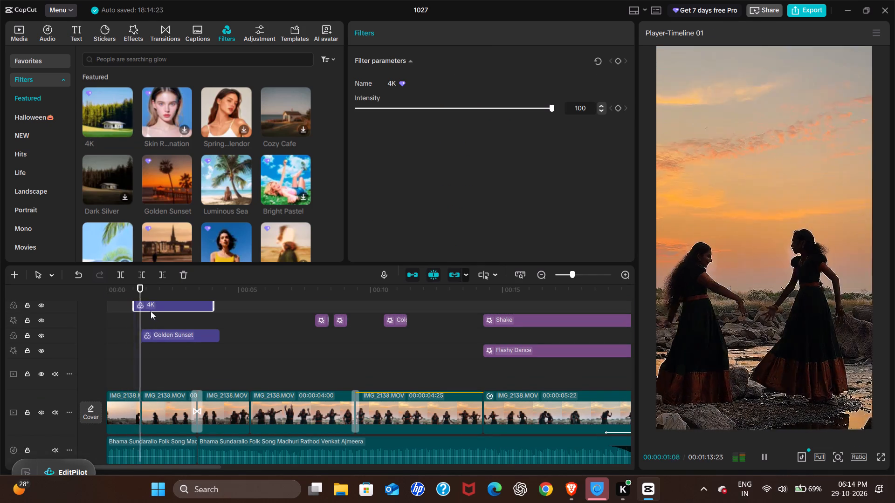
{"action": "key", "text": "space"}
{"action": "left_click", "coordinate": [138, 328]}
{"action": "left_click_drag", "start_coordinate": [147, 307], "coordinate": [134, 310]}
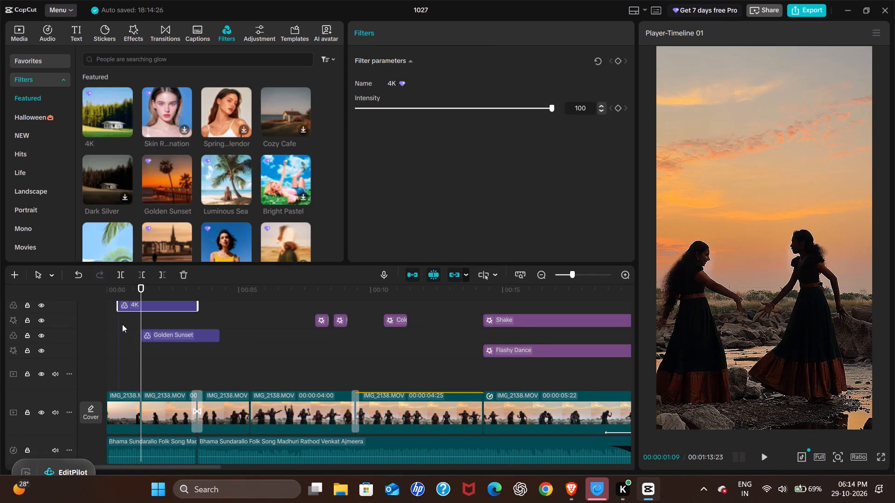
Replay the first two seconds repeatedly in full screen to examine the look with the 4K filter applied.
{"action": "left_click", "coordinate": [122, 324]}
{"action": "left_click_drag", "start_coordinate": [116, 321], "coordinate": [110, 317]}
{"action": "key", "text": "z"}
{"action": "key", "text": "space"}
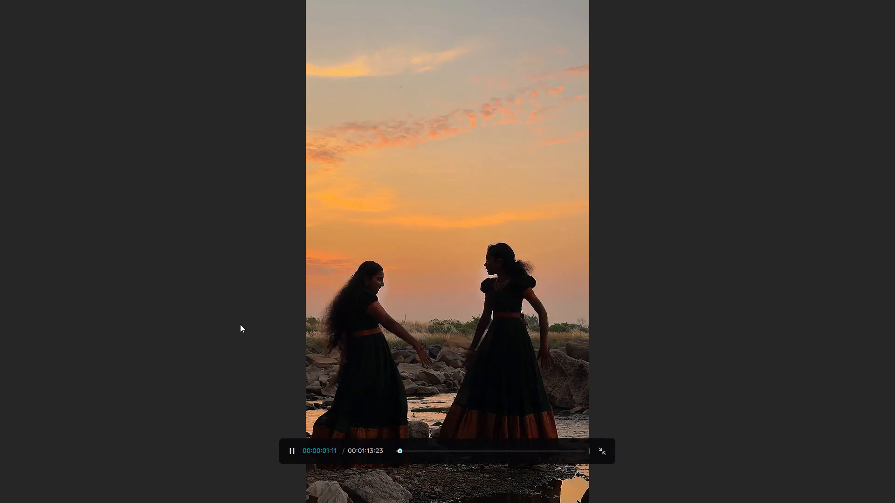
{"action": "key", "text": "Escape"}
{"action": "key", "text": "space"}
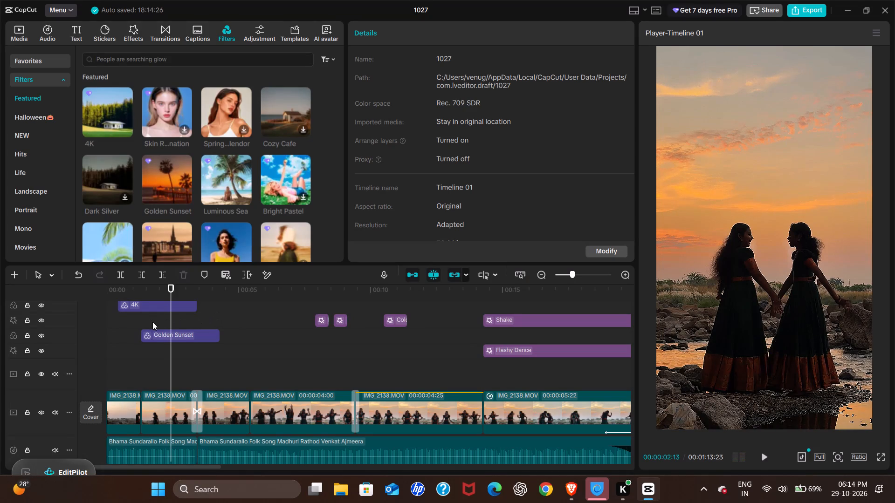
{"action": "left_click", "coordinate": [144, 322]}
{"action": "left_click_drag", "start_coordinate": [144, 322], "coordinate": [117, 324]}
{"action": "key", "text": "z"}
{"action": "key", "text": "space"}
{"action": "key", "text": "space"}
{"action": "key", "text": "space"}
{"action": "key", "text": "Escape"}
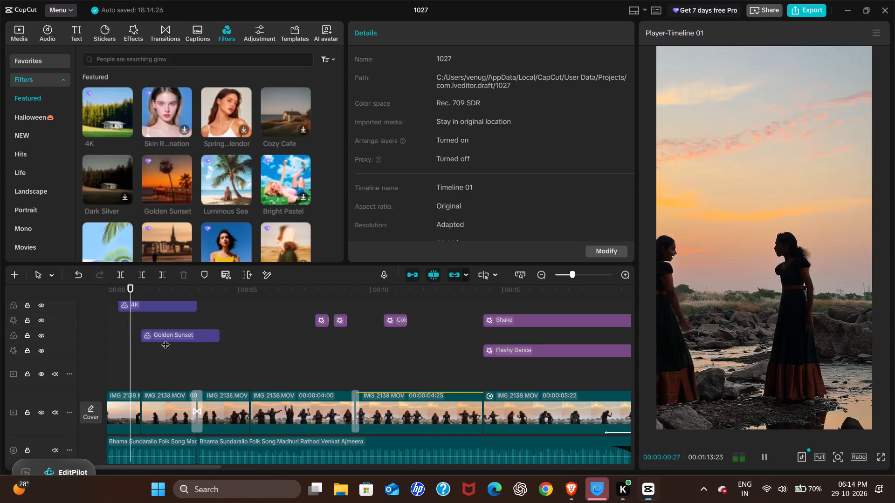
{"action": "key", "text": "space"}
{"action": "left_click", "coordinate": [129, 326]}
{"action": "left_click_drag", "start_coordinate": [131, 326], "coordinate": [98, 326]}
{"action": "key", "text": "z"}
{"action": "key", "text": "space"}
{"action": "key", "text": "space"}
{"action": "key", "text": "space"}
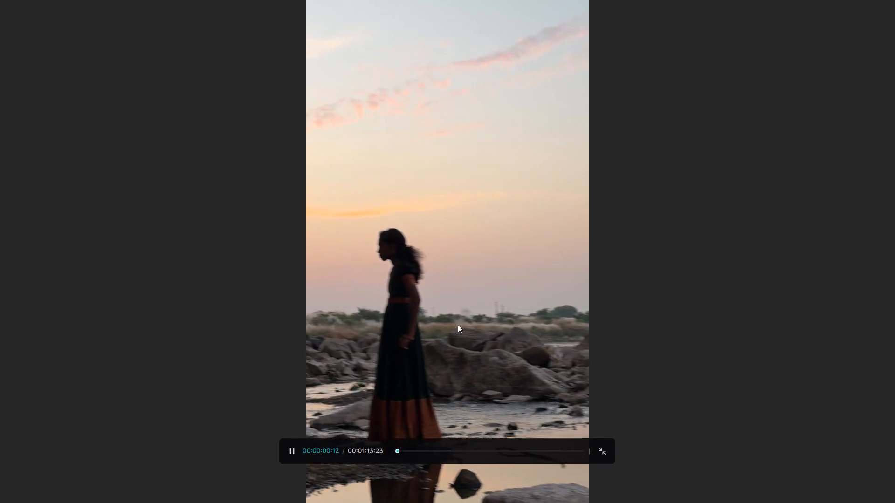
{"action": "key", "text": "Escape"}
{"action": "key", "text": "space"}
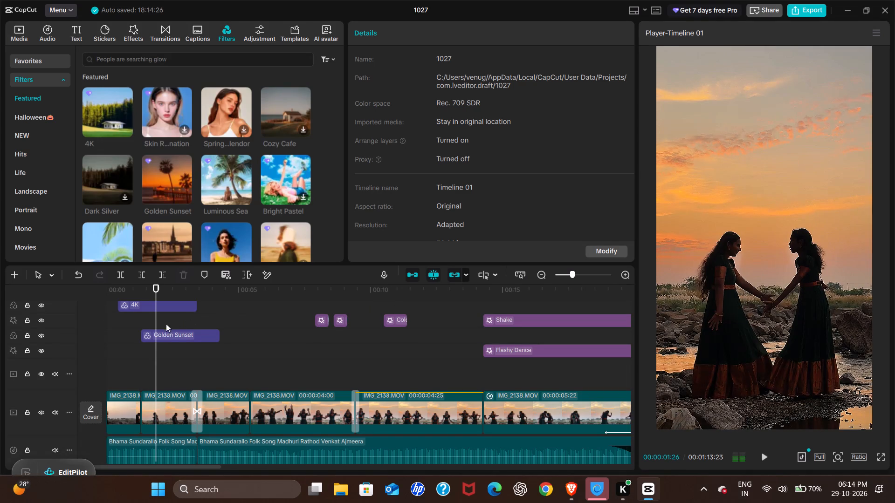
{"action": "left_click", "coordinate": [139, 322]}
{"action": "left_click_drag", "start_coordinate": [139, 322], "coordinate": [41, 326]}
Preview the 4K filter from the library and browse further through the featured filters.
{"action": "left_click", "coordinate": [111, 109]}
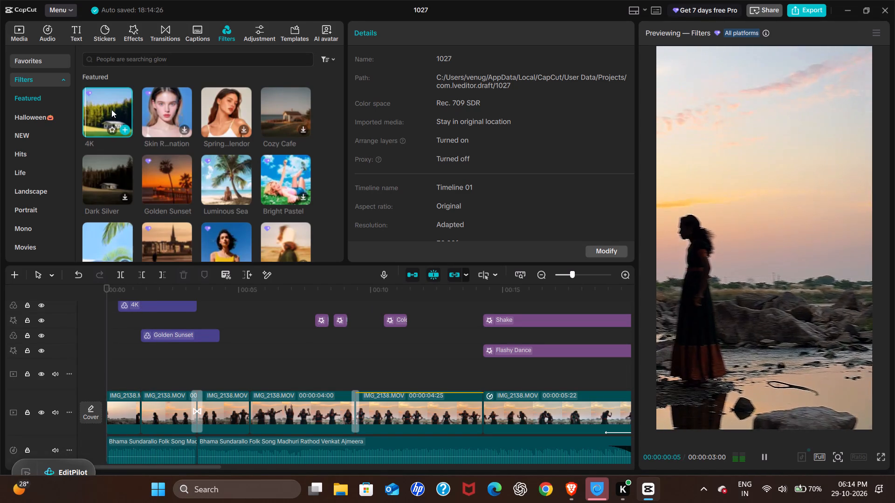
{"action": "key", "text": "space"}
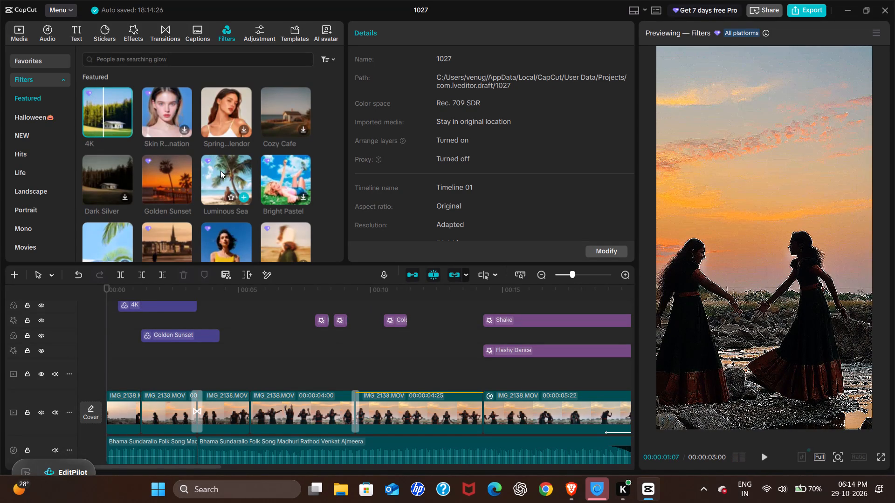
{"action": "scroll", "coordinate": [275, 168], "scroll_direction": "down", "scroll_amount": 2}
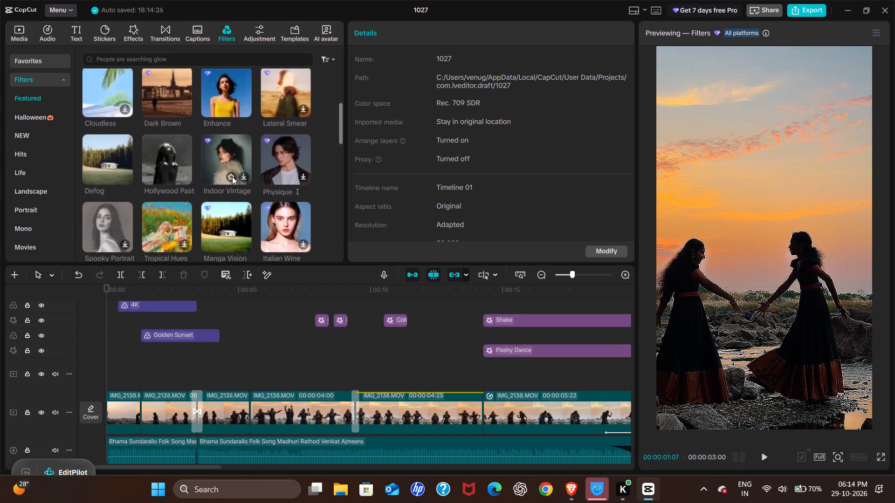
{"action": "scroll", "coordinate": [232, 177], "scroll_direction": "down", "scroll_amount": 2}
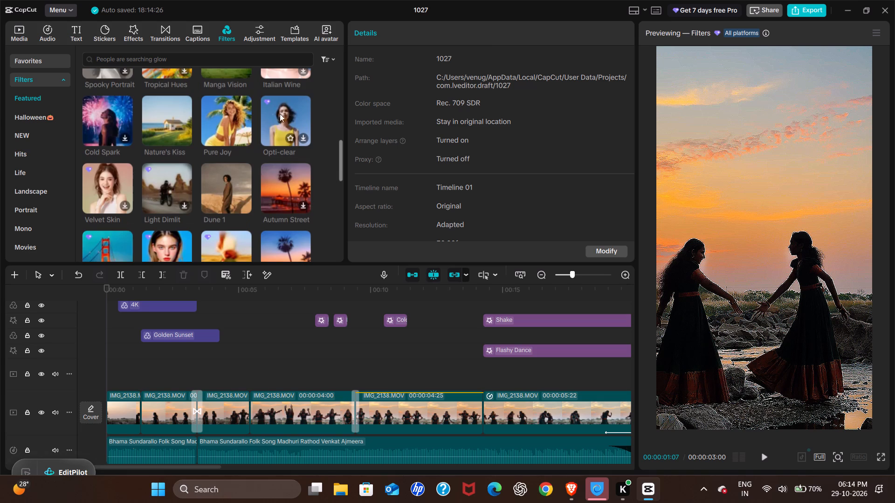
{"action": "scroll", "coordinate": [284, 111], "scroll_direction": "down", "scroll_amount": 1}
{"action": "scroll", "coordinate": [169, 186], "scroll_direction": "down", "scroll_amount": 1}
Search the filters for pink and add Pink Fuzz on a track above the 4K filter, aligned with its start.
{"action": "left_click", "coordinate": [197, 61]}
{"action": "left_click_drag", "start_coordinate": [184, 70], "coordinate": [158, 88]}
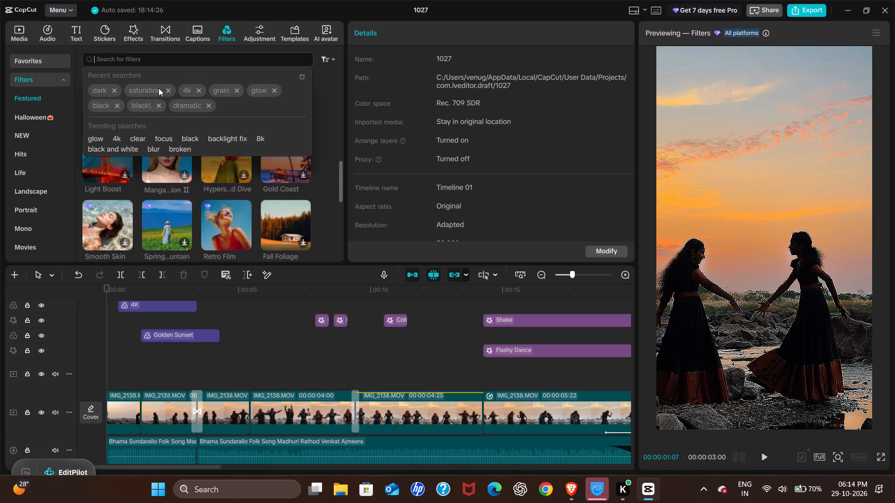
{"action": "left_click_drag", "start_coordinate": [158, 88], "coordinate": [139, 95]}
{"action": "key", "text": "p"}
{"action": "type", "text": "in"}
{"action": "key", "text": "k"}
{"action": "key", "text": "Return"}
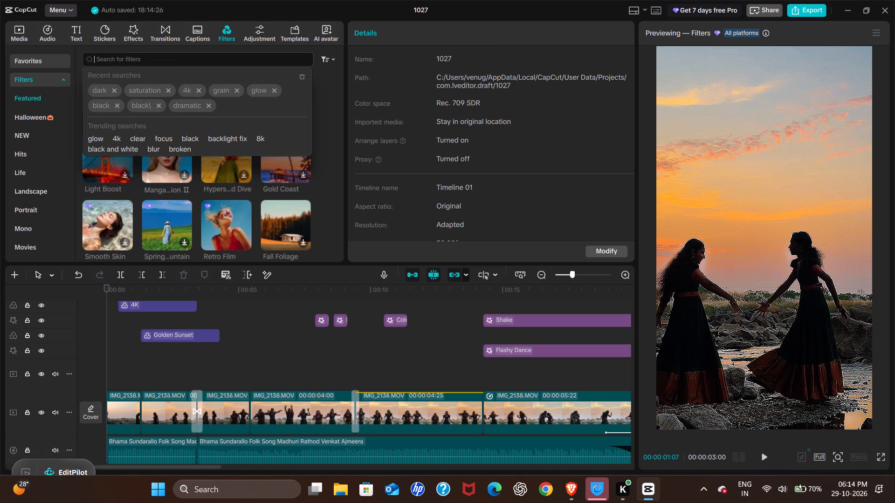
{"action": "left_click", "coordinate": [181, 57]}
{"action": "type", "text": "pink"}
{"action": "key", "text": "Return"}
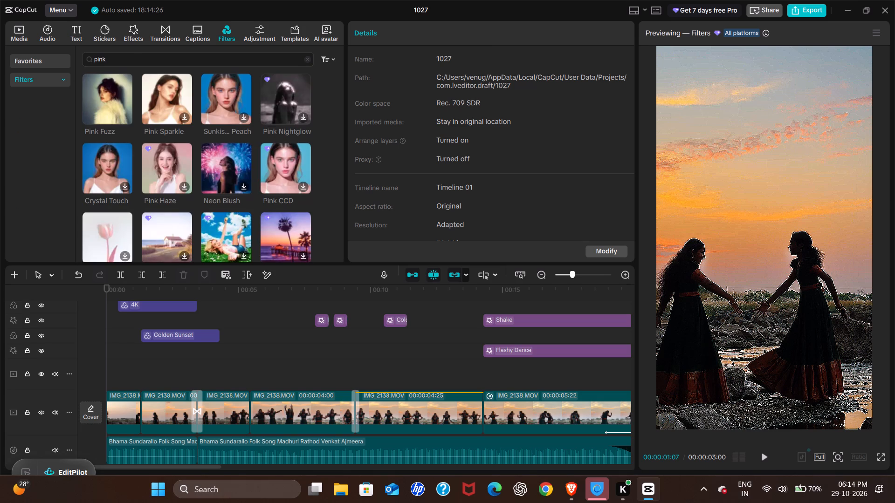
{"action": "left_click", "coordinate": [103, 95]}
{"action": "left_click_drag", "start_coordinate": [104, 90], "coordinate": [120, 324]}
{"action": "key", "text": "space"}
{"action": "scroll", "coordinate": [143, 300], "scroll_direction": "up", "scroll_amount": 1}
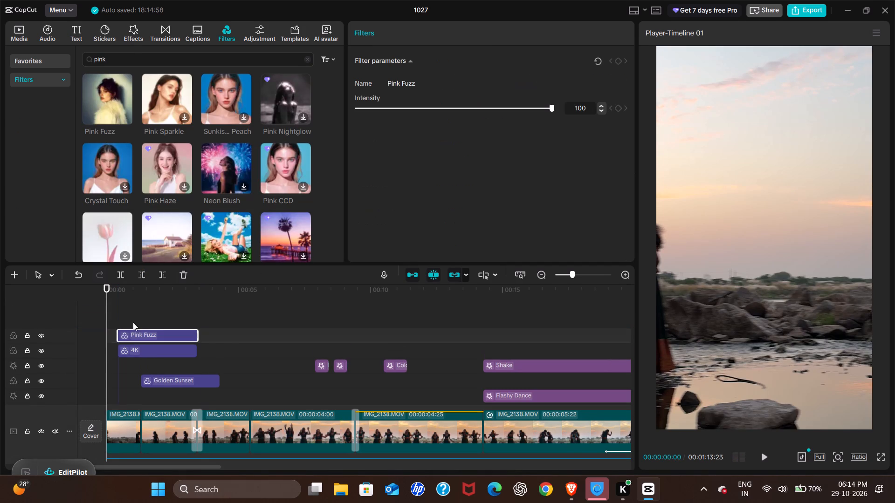
Set the Pink Fuzz filter's intensity to 55.
{"action": "left_click", "coordinate": [457, 108]}
{"action": "left_click", "coordinate": [452, 108]}
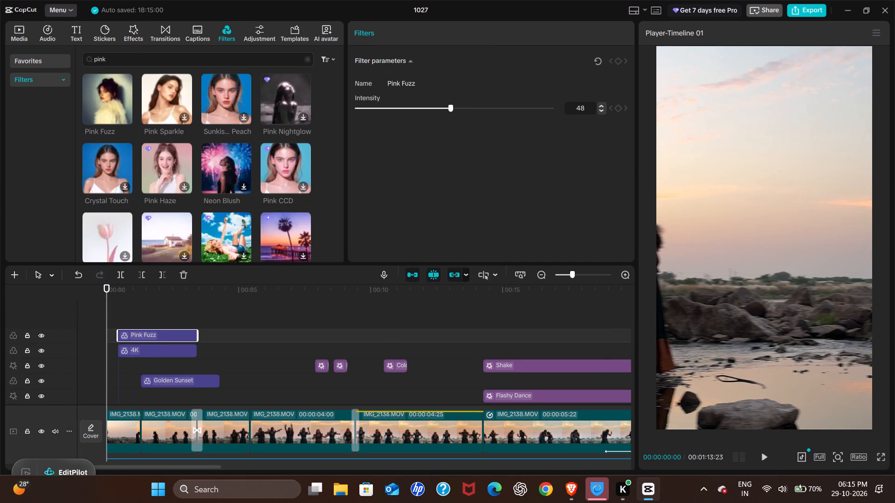
{"action": "left_click_drag", "start_coordinate": [582, 108], "coordinate": [564, 109]}
{"action": "key", "text": "5"}
{"action": "key", "text": "5"}
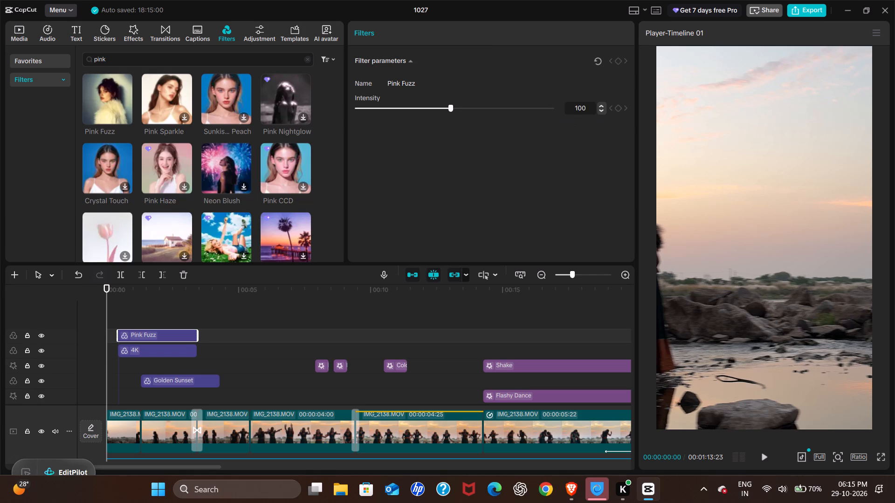
{"action": "left_click", "coordinate": [590, 108]}
{"action": "double_click", "coordinate": [585, 107]}
{"action": "key", "text": "5"}
{"action": "key", "text": "5"}
{"action": "key", "text": "Return"}
Play the opening, partly in full screen, to check the combined Pink Fuzz and 4K look.
{"action": "key", "text": "space"}
{"action": "key", "text": "space"}
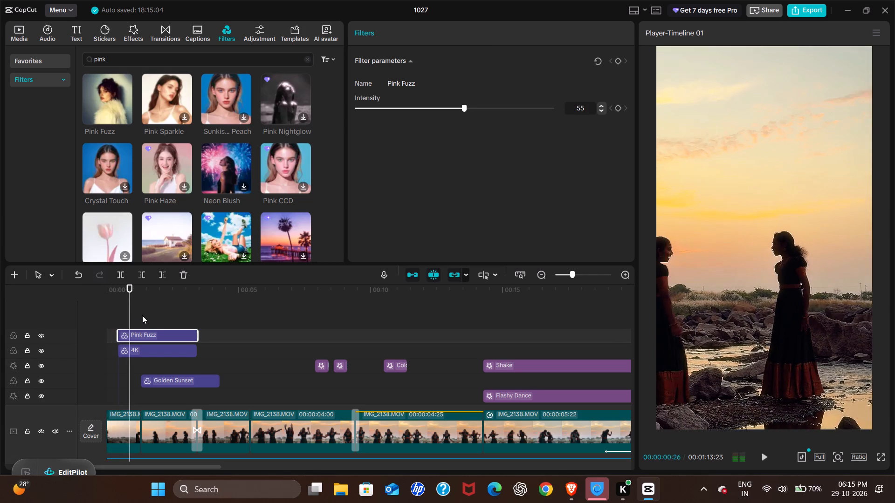
{"action": "key", "text": "z"}
{"action": "key", "text": "space"}
{"action": "key", "text": "Escape"}
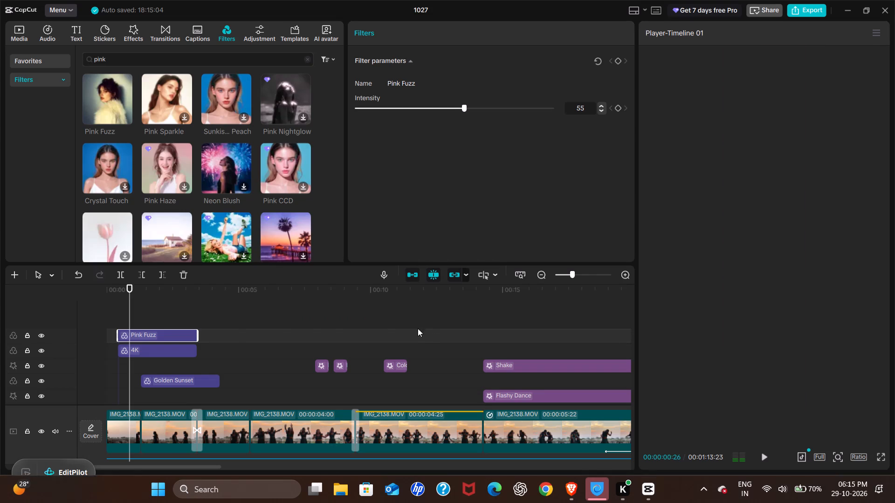
{"action": "key", "text": "space"}
Move the Golden Sunset filter to start at about 3 s, just before the Morning Glare transition.
{"action": "left_click", "coordinate": [179, 386]}
{"action": "left_click_drag", "start_coordinate": [175, 383], "coordinate": [217, 383]}
Replay the video in full screen from the start to about 4.5 s to examine the rearranged filters.
{"action": "left_click", "coordinate": [138, 372]}
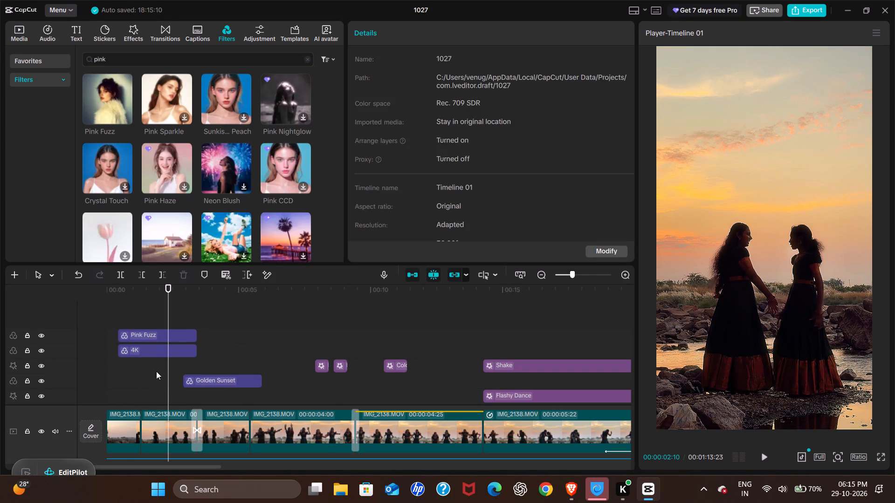
{"action": "key", "text": "z"}
{"action": "left_click_drag", "start_coordinate": [398, 449], "coordinate": [386, 451]}
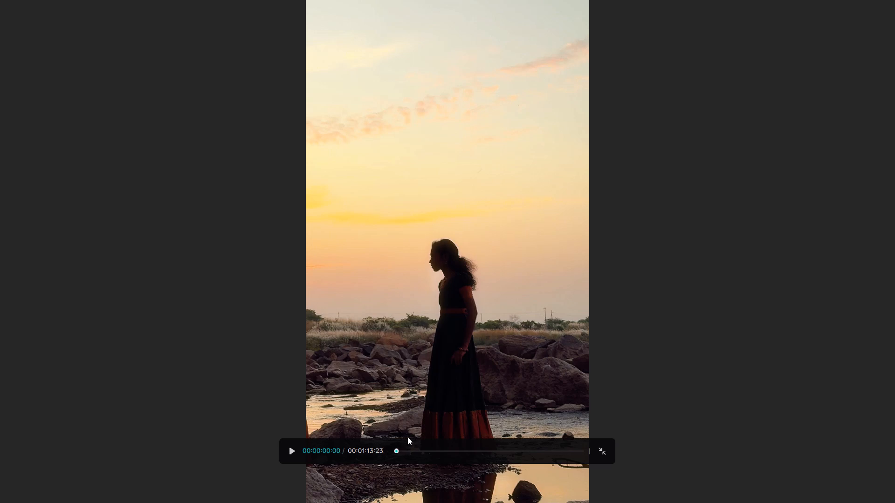
{"action": "key", "text": "space"}
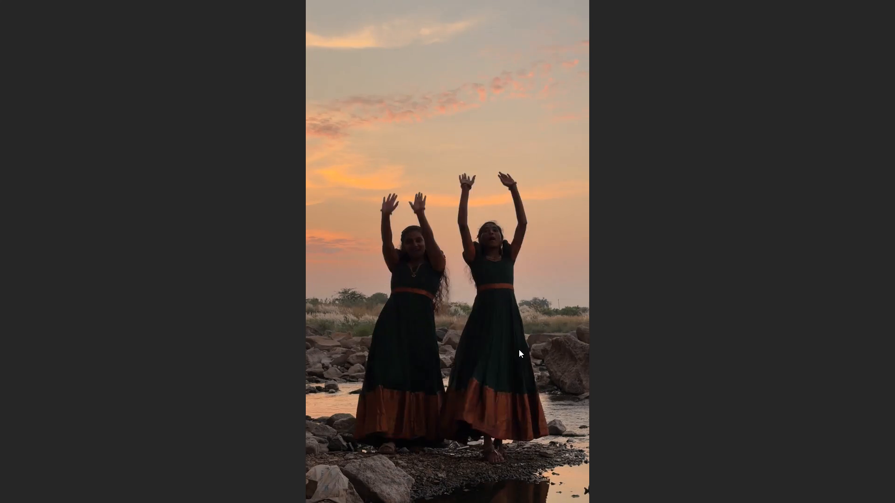
{"action": "key", "text": "Escape"}
{"action": "key", "text": "space"}
Extend the end of the 4K filter to about 5.7 s, near the end of Golden Sunset.
{"action": "left_click", "coordinate": [175, 355]}
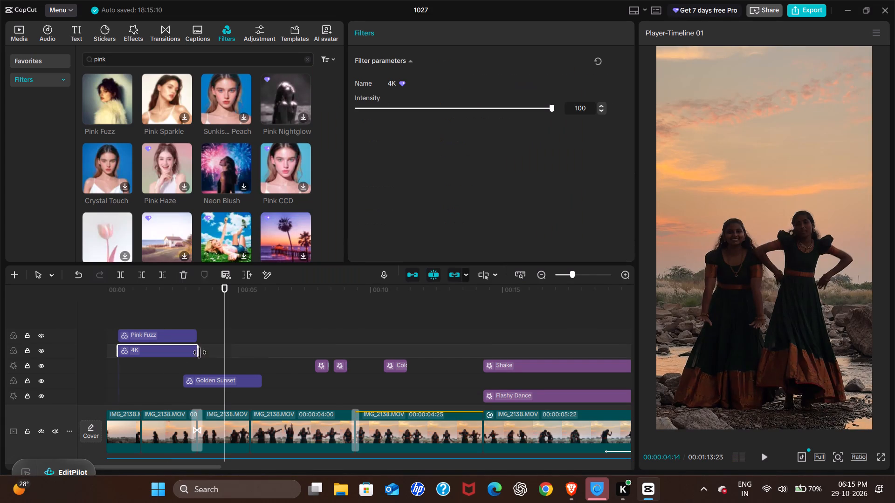
{"action": "left_click_drag", "start_coordinate": [196, 351], "coordinate": [257, 367]}
Extend the Pink Fuzz, Golden Sunset and 4K filters so all three end together at about 6.7 s.
{"action": "left_click", "coordinate": [188, 333]}
{"action": "left_click_drag", "start_coordinate": [197, 336], "coordinate": [240, 338]}
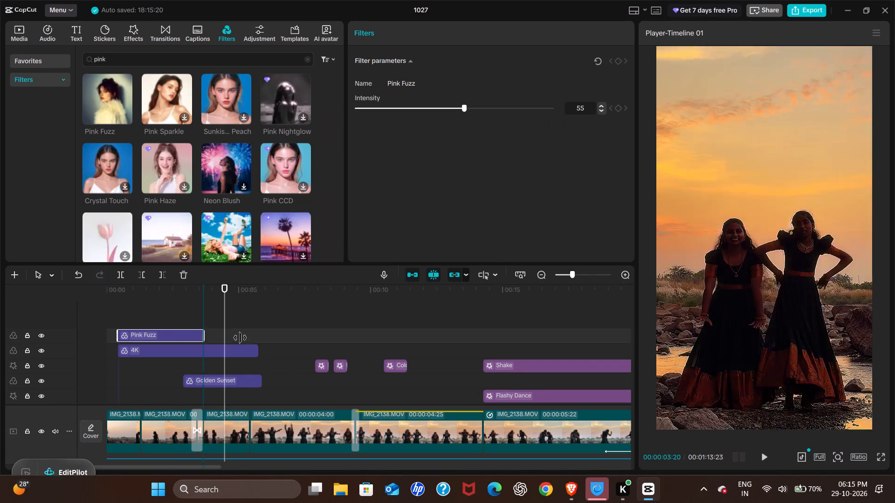
{"action": "left_click_drag", "start_coordinate": [240, 338], "coordinate": [257, 338]}
{"action": "left_click", "coordinate": [258, 380]}
{"action": "left_click_drag", "start_coordinate": [262, 381], "coordinate": [282, 376]}
{"action": "left_click", "coordinate": [252, 353]}
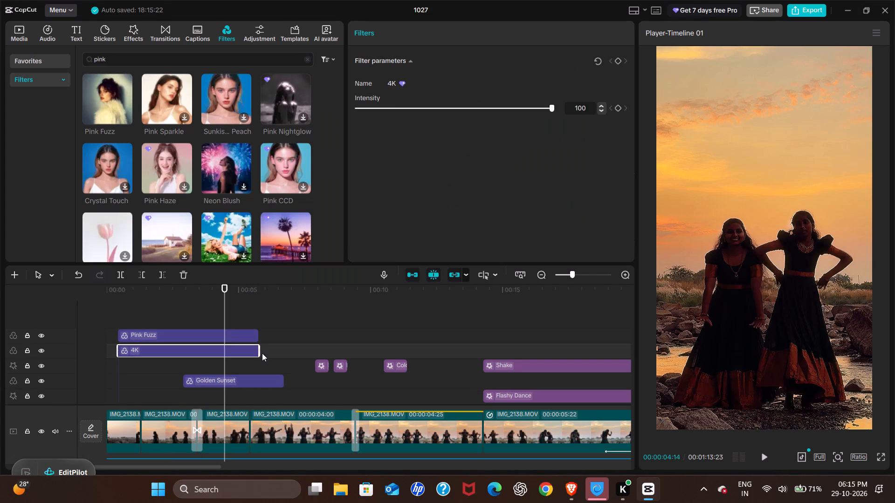
{"action": "left_click", "coordinate": [262, 353]}
{"action": "left_click", "coordinate": [258, 347]}
{"action": "left_click_drag", "start_coordinate": [259, 348], "coordinate": [280, 355]}
{"action": "left_click", "coordinate": [255, 334]}
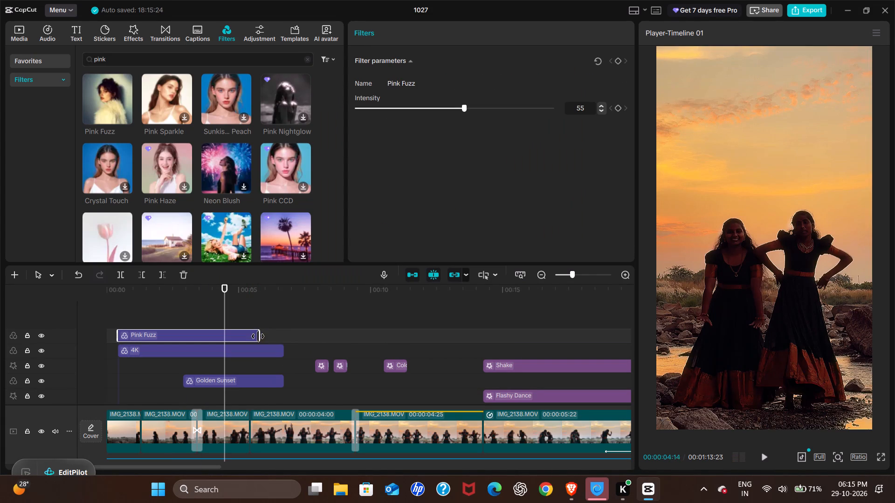
{"action": "left_click_drag", "start_coordinate": [258, 336], "coordinate": [284, 345]}
Play parts of the opening from about 3 s and from near the start to check the extended filters.
{"action": "double_click", "coordinate": [181, 316]}
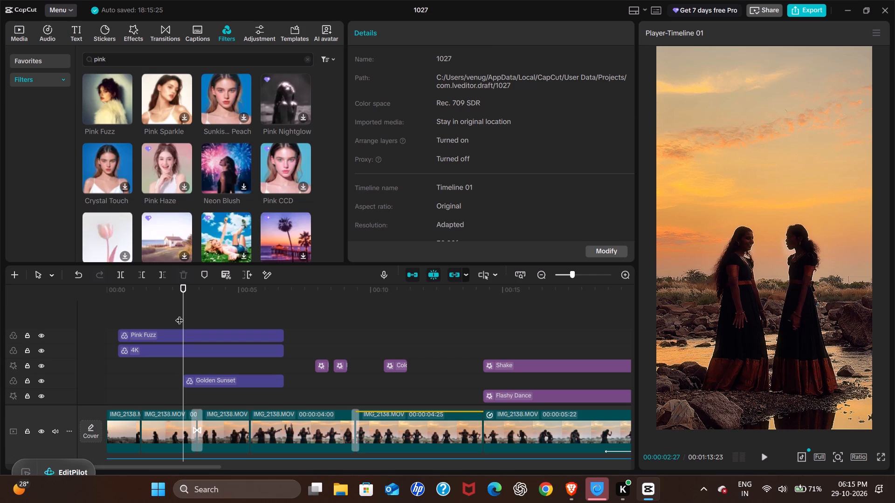
{"action": "key", "text": "space"}
{"action": "key", "text": "space"}
{"action": "key", "text": "space"}
{"action": "key", "text": "space"}
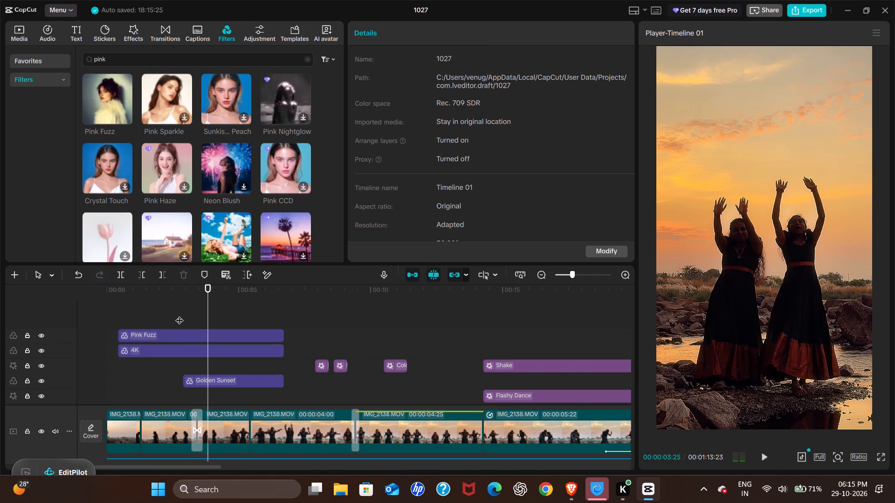
{"action": "scroll", "coordinate": [179, 314], "scroll_direction": "left", "scroll_amount": 1}
{"action": "left_click", "coordinate": [154, 322]}
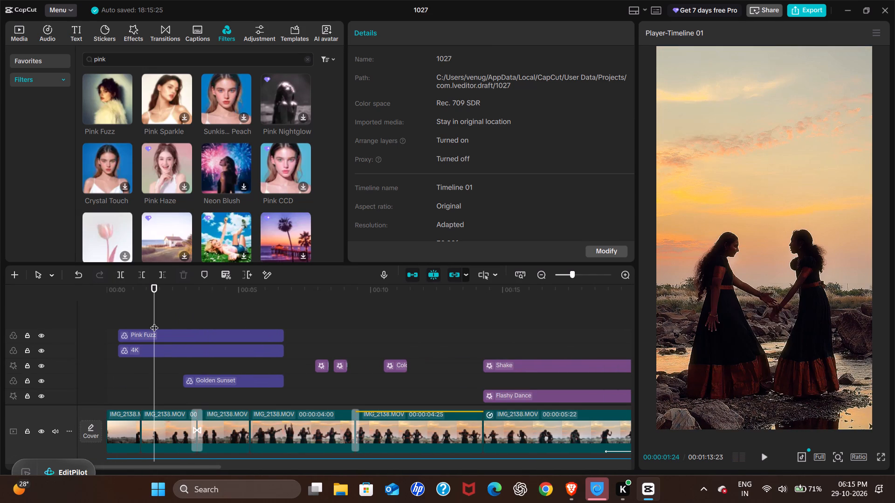
{"action": "key", "text": "Left"}
{"action": "key", "text": "Left"}
{"action": "key", "text": "Left"}
{"action": "key", "text": "Left"}
{"action": "key", "text": "Left"}
{"action": "key", "text": "Left"}
{"action": "key", "text": "Left"}
{"action": "key", "text": "Left"}
{"action": "key", "text": "Left"}
{"action": "key", "text": "Left"}
{"action": "key", "text": "Left"}
{"action": "key", "text": "Left"}
{"action": "key", "text": "Left"}
{"action": "key", "text": "Left"}
{"action": "key", "text": "Left"}
{"action": "key", "text": "Left"}
{"action": "key", "text": "Left"}
{"action": "key", "text": "Left"}
{"action": "key", "text": "Left"}
{"action": "key", "text": "Left"}
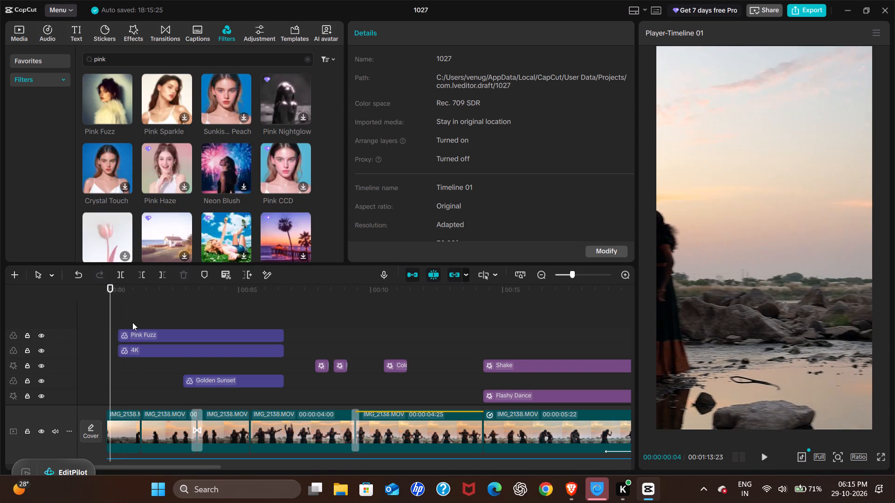
{"action": "key", "text": "space"}
{"action": "key", "text": "space"}
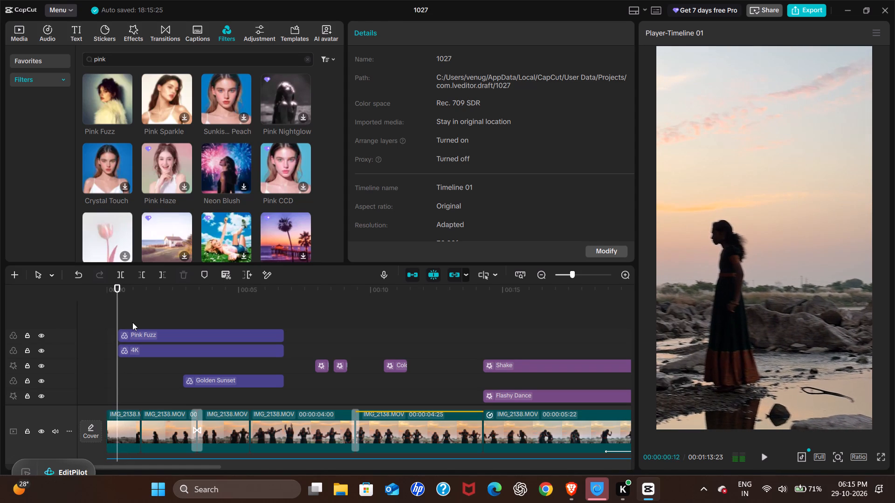
Search the filters for "universal" and add Universal Sunset on a new track at about 7.9 s.
{"action": "double_click", "coordinate": [213, 57]}
{"action": "type", "text": "uni"}
{"action": "type", "text": "vers"}
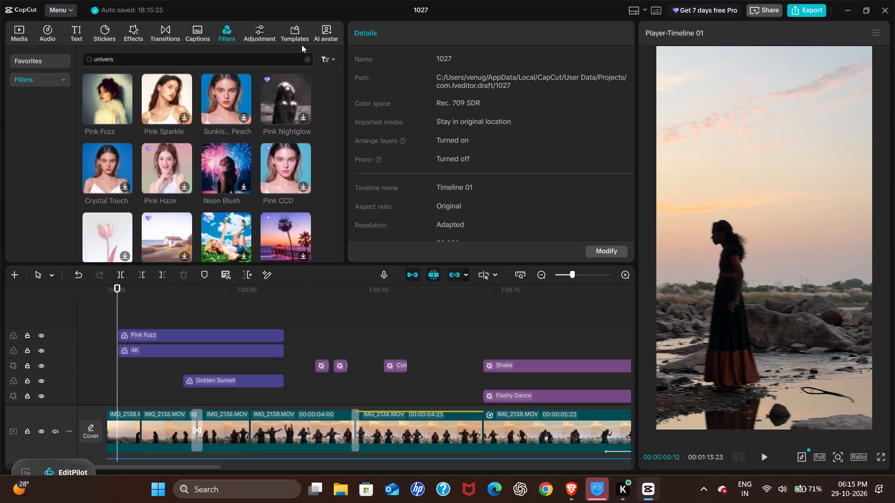
{"action": "type", "text": "al"}
{"action": "key", "text": "Return"}
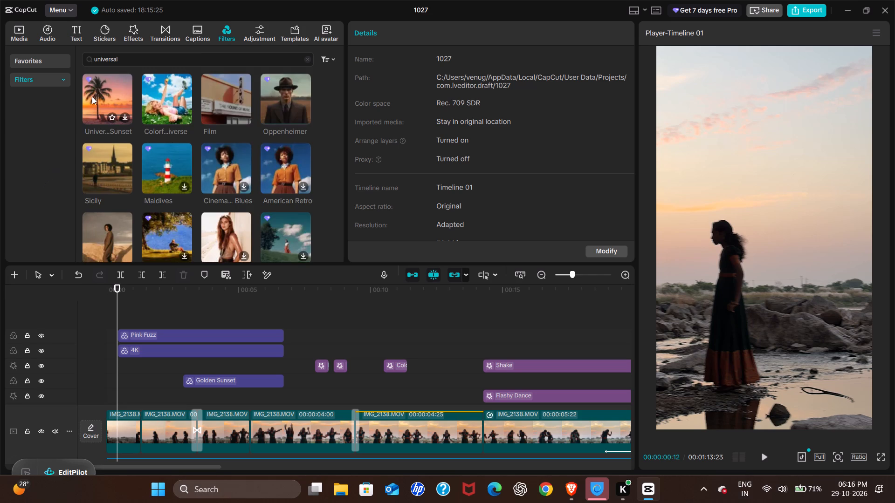
{"action": "left_click", "coordinate": [92, 95]}
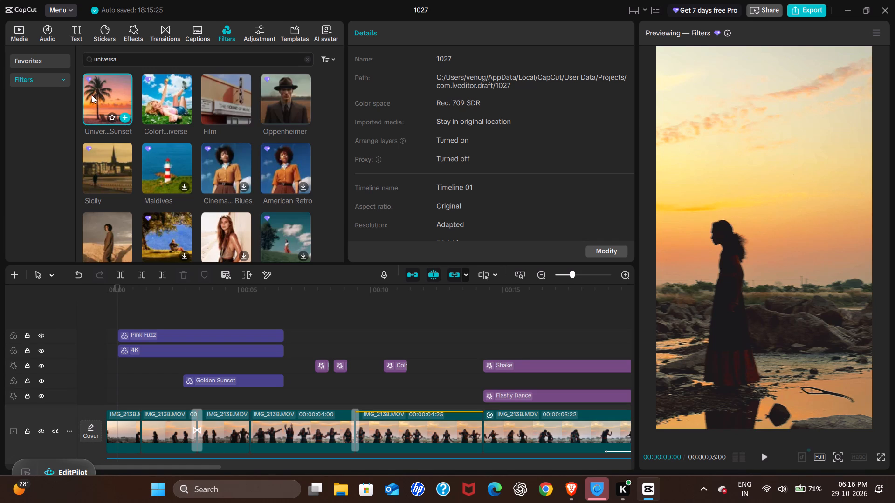
{"action": "left_click_drag", "start_coordinate": [93, 94], "coordinate": [313, 318]}
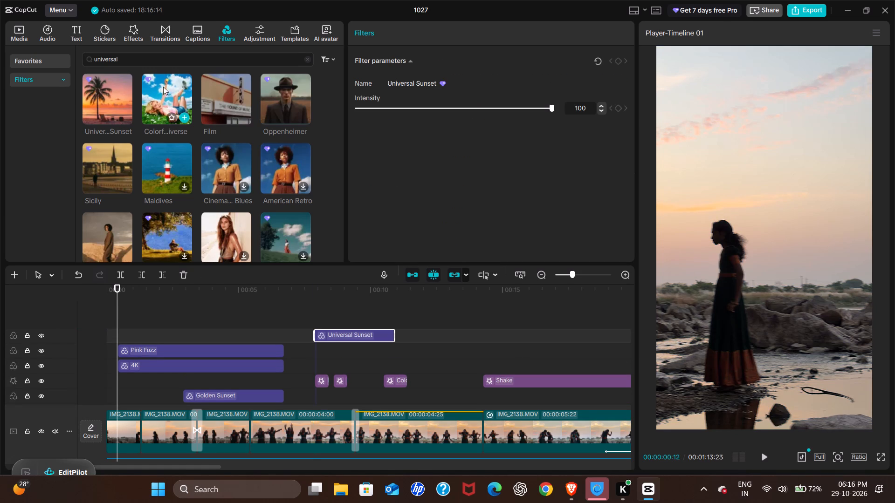
Search the filters for "vivid" and add Vivid on a track above Universal Sunset, starting at about 7.7 s.
{"action": "left_click", "coordinate": [154, 57]}
{"action": "double_click", "coordinate": [151, 57]}
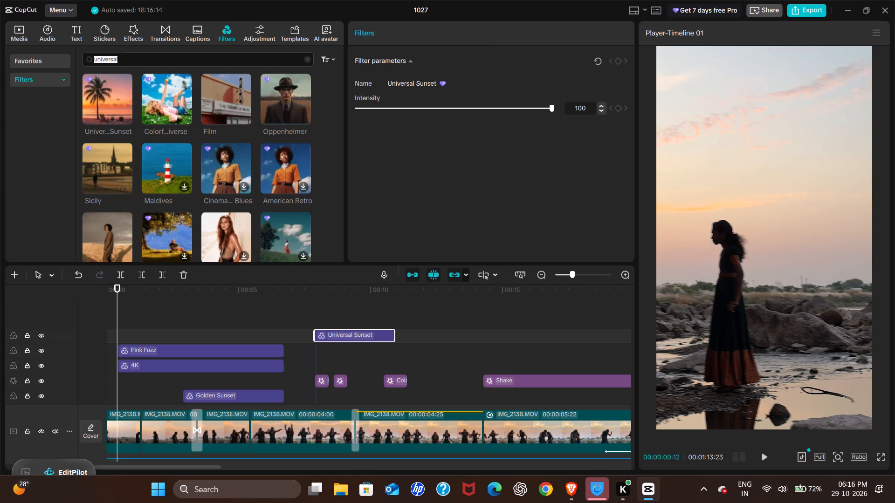
{"action": "type", "text": "vivid"}
{"action": "key", "text": "Return"}
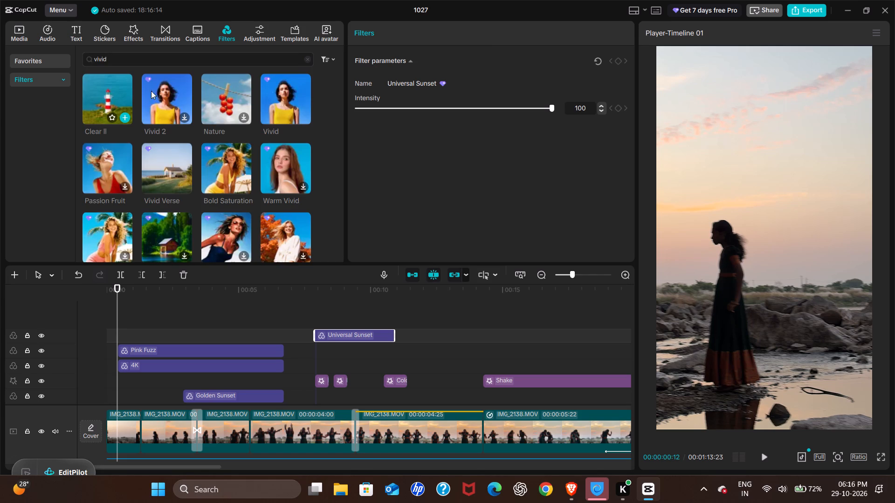
{"action": "left_click", "coordinate": [280, 91]}
{"action": "left_click_drag", "start_coordinate": [280, 91], "coordinate": [310, 313]}
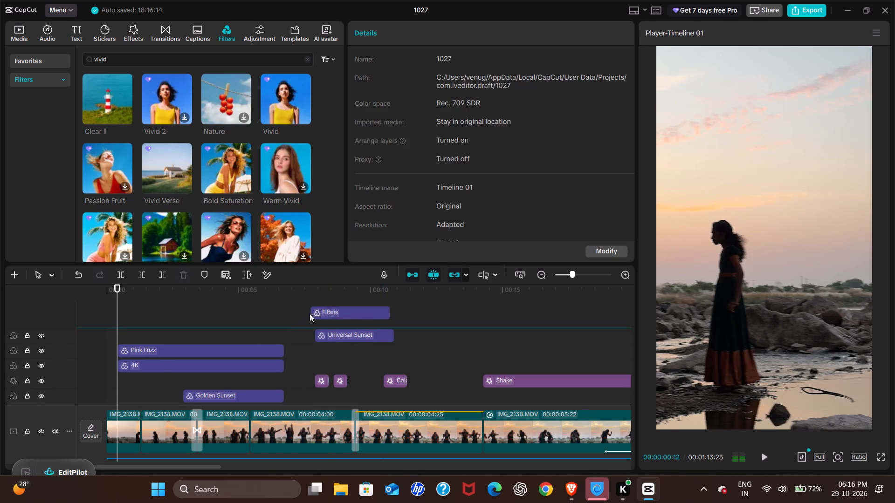
Copy the first four IMG_2138.MOV clips with their transition and paste them after the last clip at 00:01:13:23.
{"action": "left_click", "coordinate": [281, 321]}
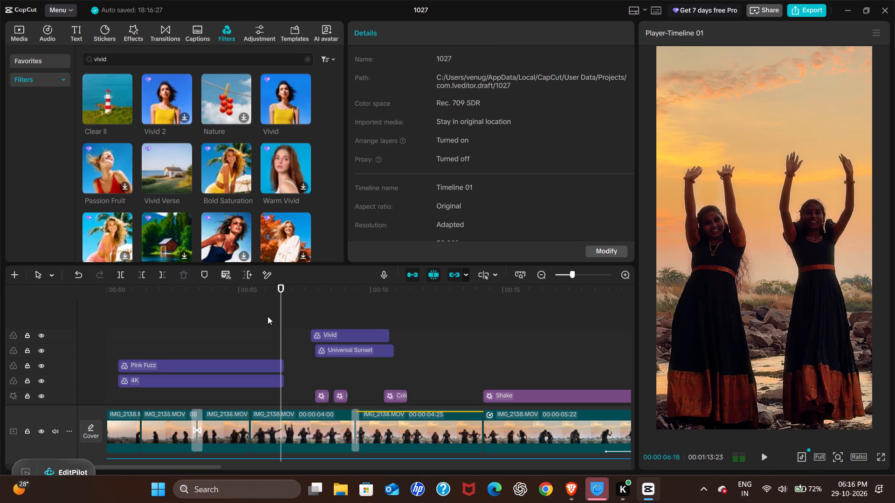
{"action": "scroll", "coordinate": [268, 316], "scroll_direction": "down", "scroll_amount": 2}
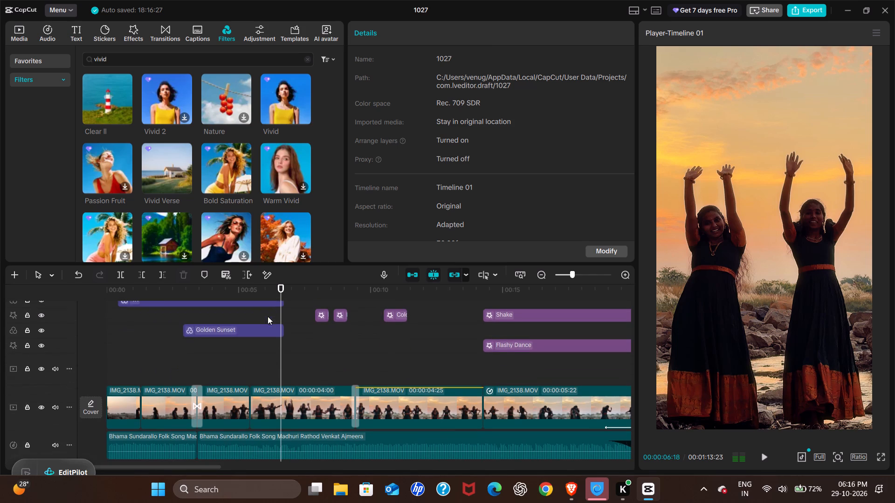
{"action": "double_click", "coordinate": [167, 326]}
{"action": "scroll", "coordinate": [319, 361], "scroll_direction": "up", "scroll_amount": 2}
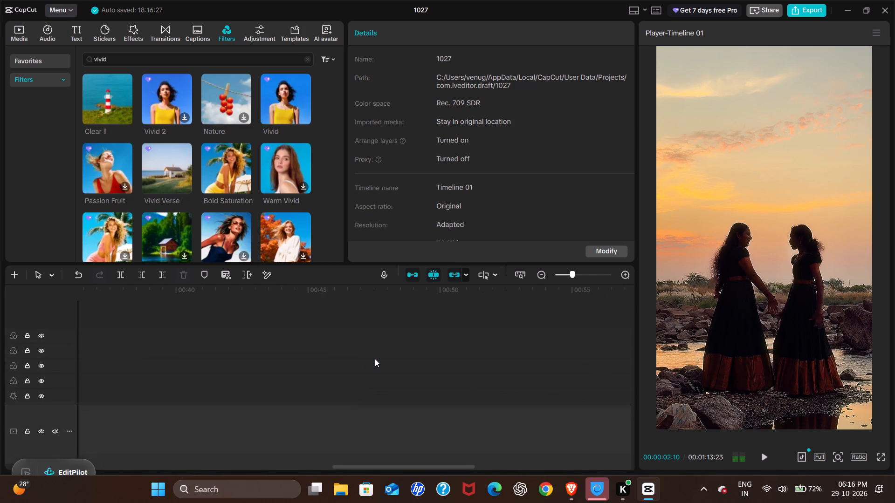
{"action": "scroll", "coordinate": [366, 355], "scroll_direction": "down", "scroll_amount": 3}
{"action": "scroll", "coordinate": [401, 319], "scroll_direction": "right", "scroll_amount": 6}
{"action": "left_click", "coordinate": [219, 384]}
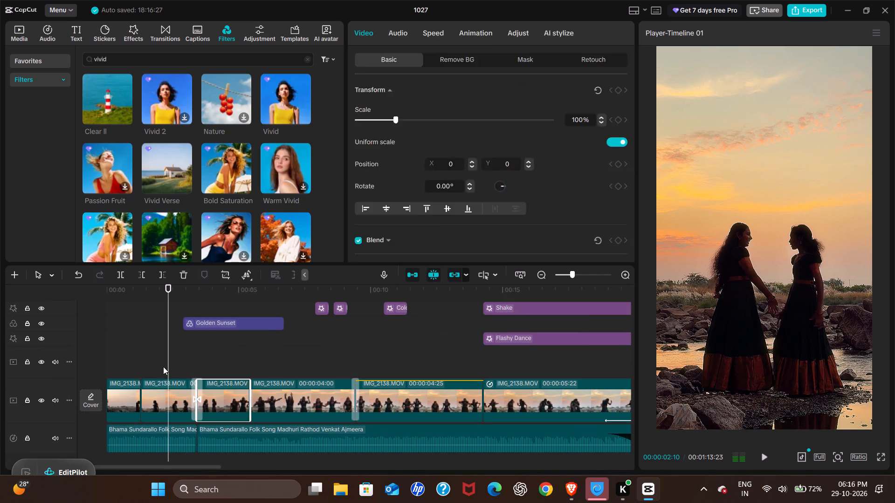
{"action": "left_click", "coordinate": [161, 366]}
{"action": "left_click_drag", "start_coordinate": [115, 356], "coordinate": [286, 398]}
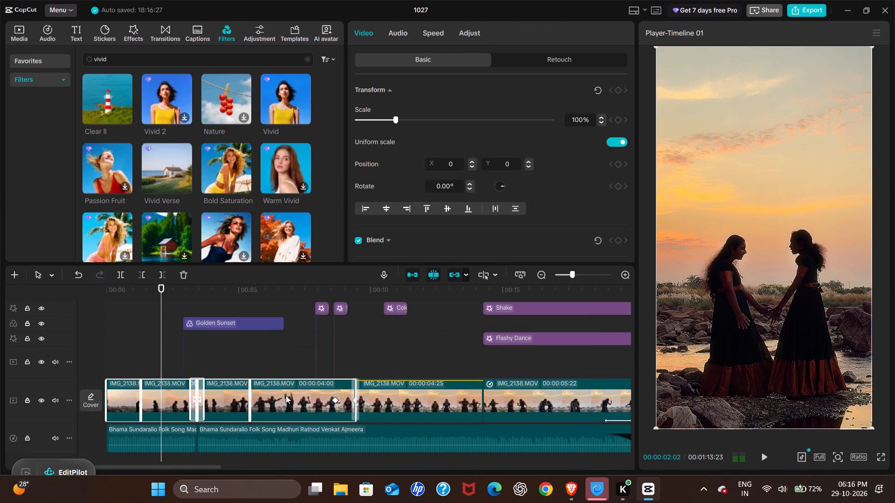
{"action": "key", "text": "ctrl+c"}
{"action": "scroll", "coordinate": [338, 382], "scroll_direction": "left", "scroll_amount": 15}
{"action": "left_click", "coordinate": [505, 370]}
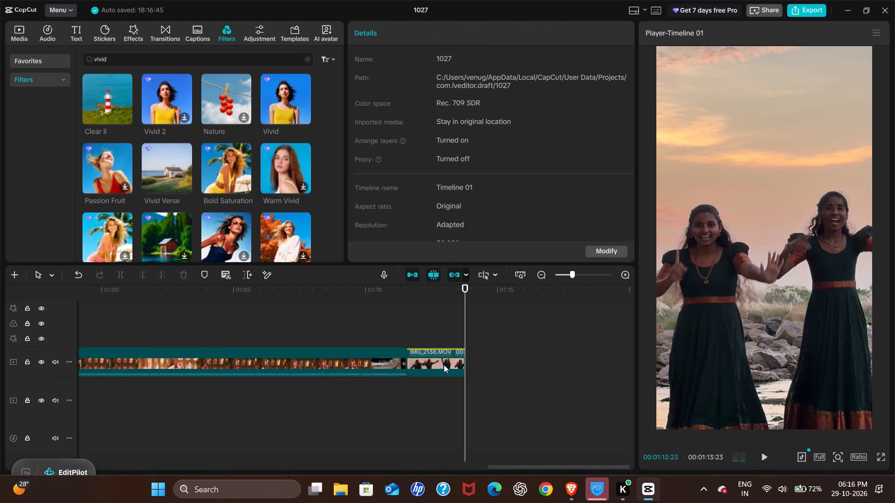
{"action": "left_click", "coordinate": [444, 364]}
{"action": "key", "text": "ctrl+v"}
Copy the Vivid, Universal Sunset, Pink Fuzz and 4K filters and paste them over the duplicated clips from 00:01:14:25.
{"action": "scroll", "coordinate": [379, 367], "scroll_direction": "right", "scroll_amount": 7}
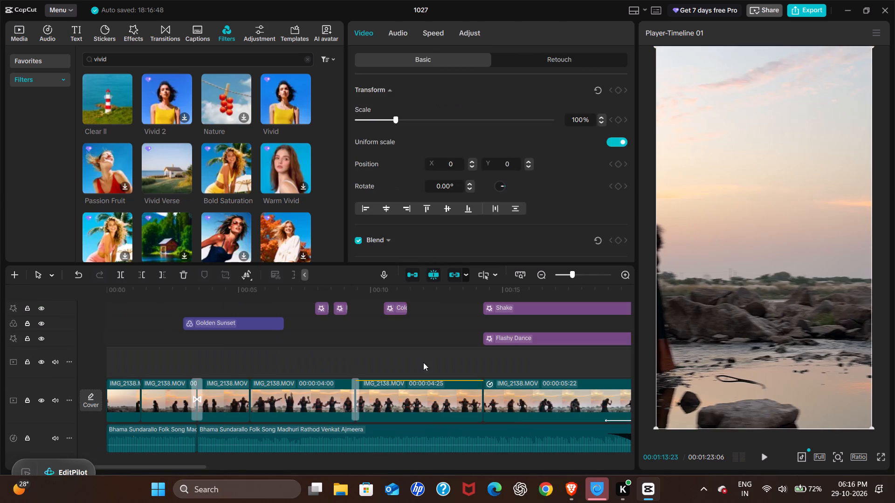
{"action": "left_click", "coordinate": [224, 364]}
{"action": "scroll", "coordinate": [267, 360], "scroll_direction": "up", "scroll_amount": 3}
{"action": "left_click_drag", "start_coordinate": [149, 333], "coordinate": [350, 358]}
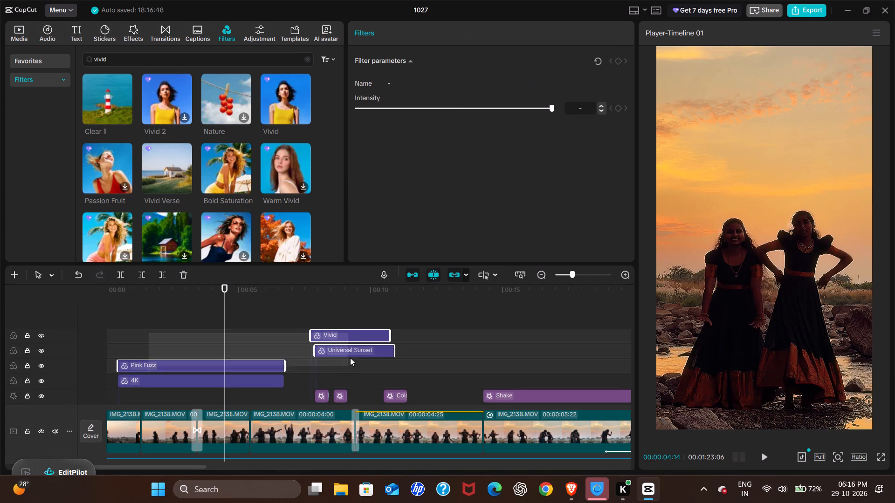
{"action": "left_click_drag", "start_coordinate": [350, 358], "coordinate": [356, 377]}
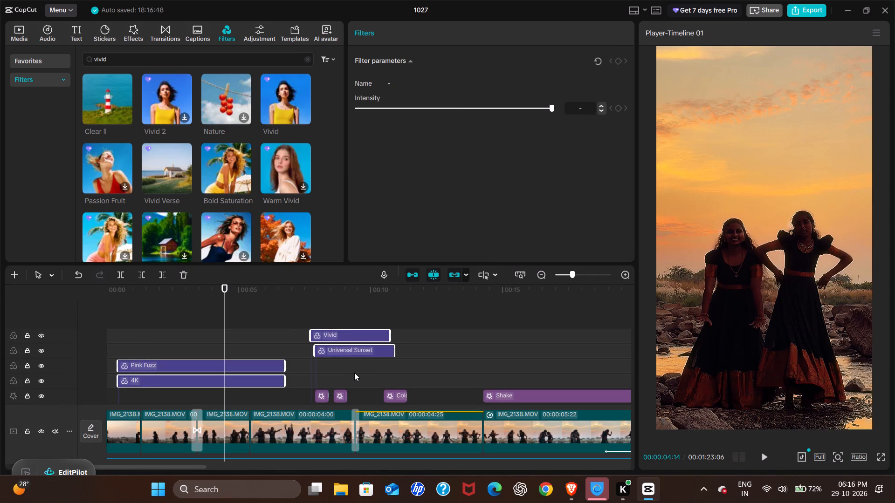
{"action": "key", "text": "ctrl+c"}
{"action": "scroll", "coordinate": [355, 374], "scroll_direction": "left", "scroll_amount": 13}
{"action": "left_click", "coordinate": [391, 334]}
{"action": "scroll", "coordinate": [388, 350], "scroll_direction": "down", "scroll_amount": 1}
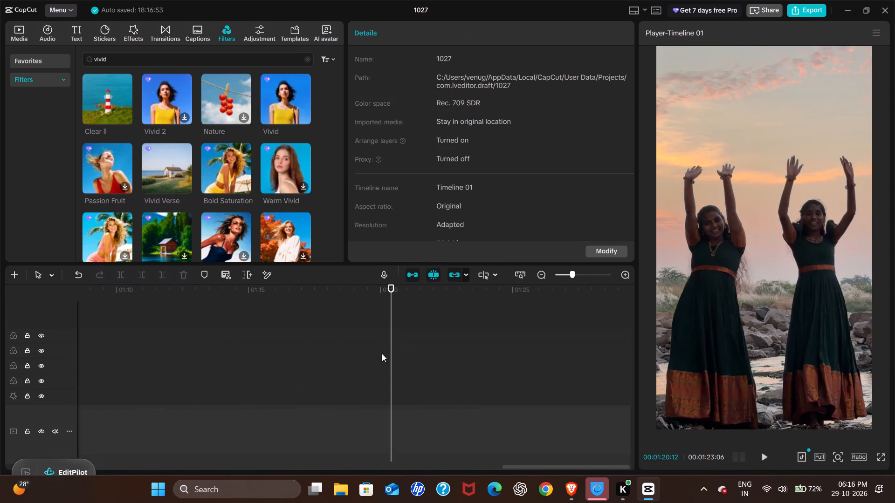
{"action": "scroll", "coordinate": [382, 353], "scroll_direction": "down", "scroll_amount": 1}
{"action": "left_click", "coordinate": [260, 326]}
{"action": "left_click", "coordinate": [246, 330]}
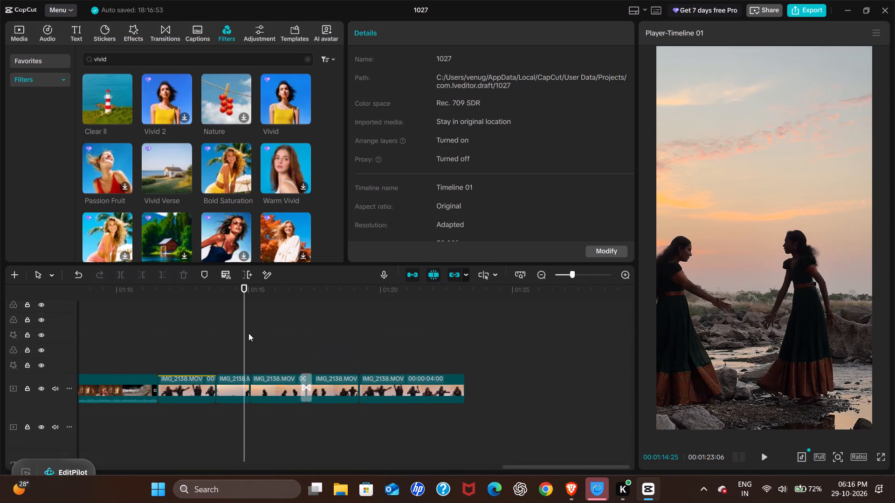
{"action": "key", "text": "ctrl+v"}
Copy the Golden Sunset filter and paste it at the duplicated transition, at 00:01:17:06.
{"action": "scroll", "coordinate": [304, 342], "scroll_direction": "right", "scroll_amount": 11}
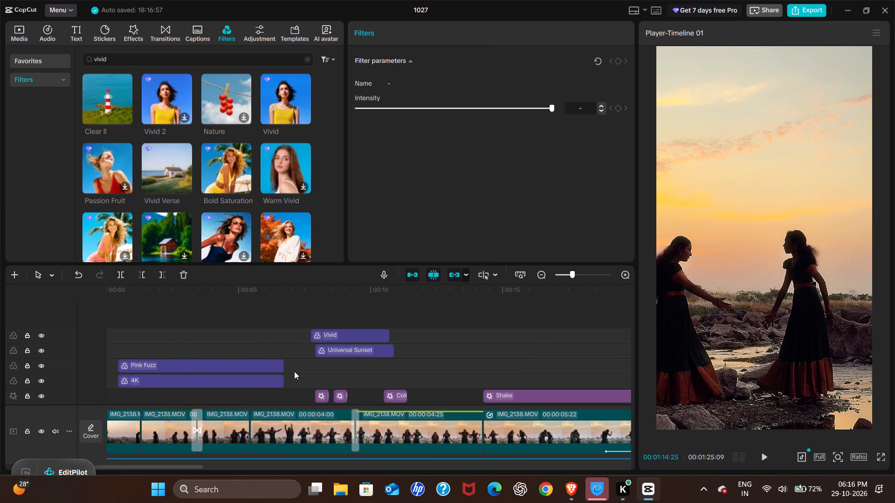
{"action": "scroll", "coordinate": [294, 368], "scroll_direction": "down", "scroll_amount": 1}
{"action": "left_click", "coordinate": [248, 340]}
{"action": "key", "text": "ctrl+c"}
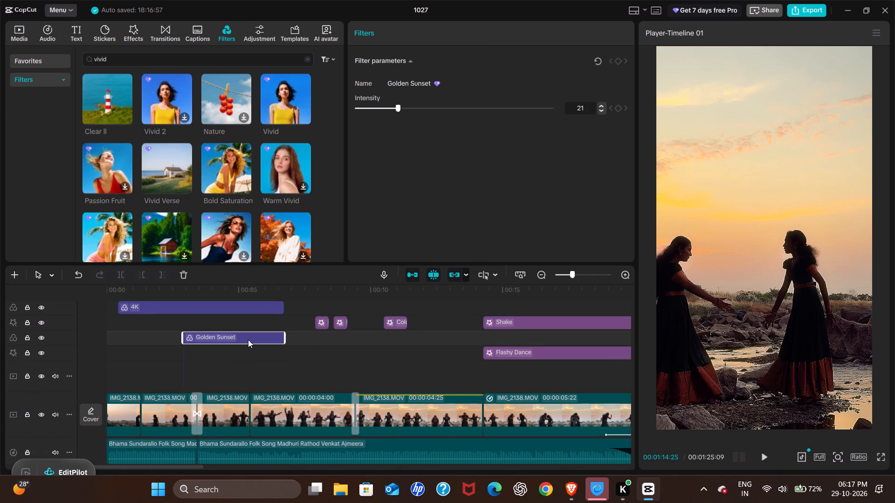
{"action": "scroll", "coordinate": [347, 348], "scroll_direction": "left", "scroll_amount": 16}
{"action": "left_click", "coordinate": [248, 342]}
{"action": "key", "text": "ctrl+v"}
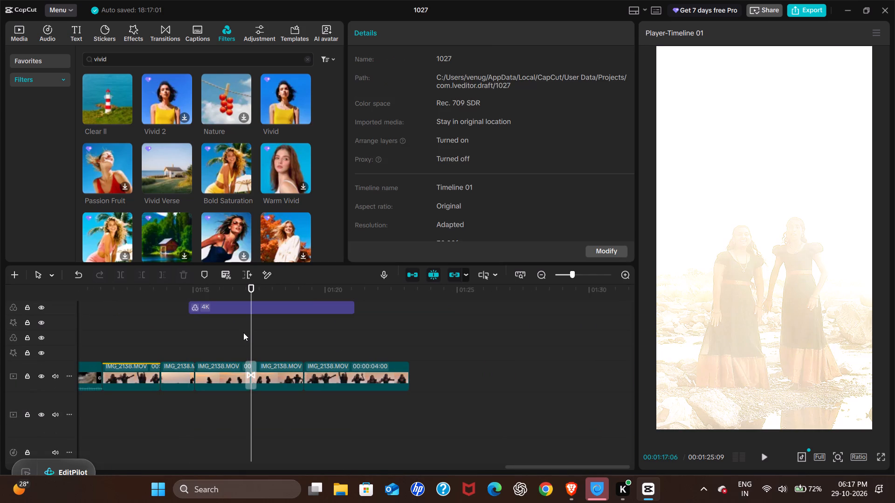
Play the duplicated ending clips from about 00:01:13 to check how the pasted filters line up.
{"action": "scroll", "coordinate": [262, 337], "scroll_direction": "right", "scroll_amount": 2}
{"action": "scroll", "coordinate": [386, 335], "scroll_direction": "up", "scroll_amount": 2}
{"action": "scroll", "coordinate": [384, 346], "scroll_direction": "down", "scroll_amount": 3}
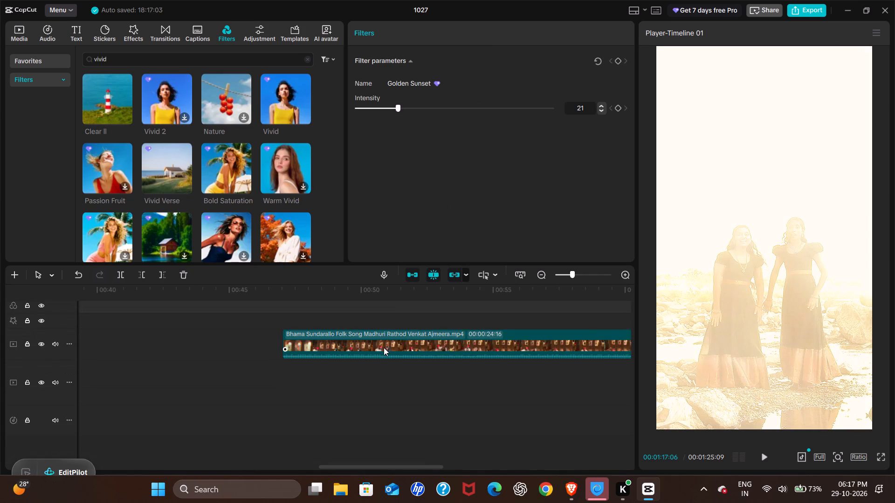
{"action": "scroll", "coordinate": [381, 349], "scroll_direction": "up", "scroll_amount": 2}
{"action": "scroll", "coordinate": [380, 349], "scroll_direction": "down", "scroll_amount": 1}
{"action": "left_click", "coordinate": [308, 357]}
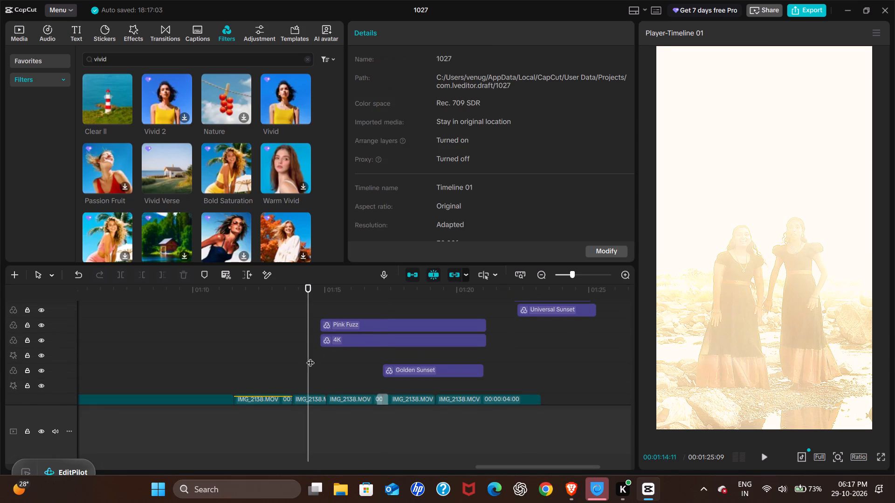
{"action": "left_click", "coordinate": [266, 355]}
{"action": "key", "text": "space"}
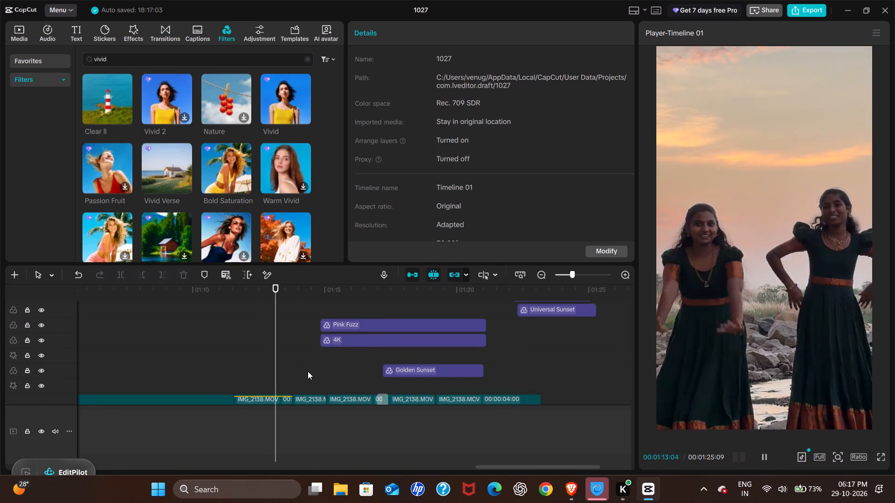
{"action": "scroll", "coordinate": [344, 360], "scroll_direction": "left", "scroll_amount": 1}
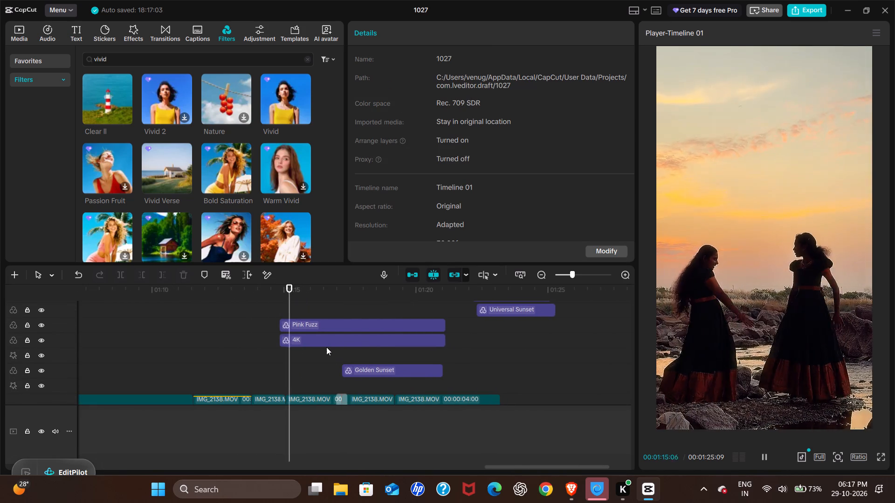
{"action": "key", "text": "space"}
Move the pasted Pink Fuzz filter to start at 00:01:14:04 and the pasted 4K filter to about 00:01:14:09.
{"action": "left_click", "coordinate": [262, 352]}
{"action": "left_click_drag", "start_coordinate": [297, 327], "coordinate": [282, 327]}
{"action": "left_click_drag", "start_coordinate": [293, 337], "coordinate": [283, 337]}
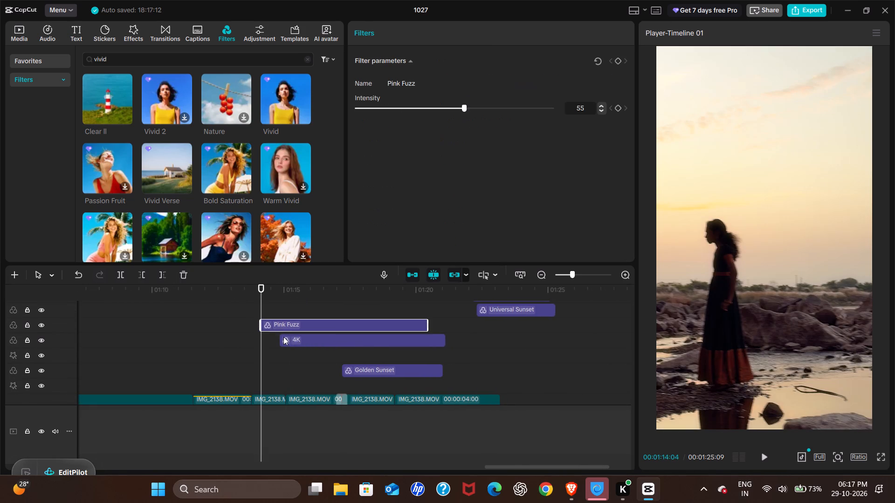
{"action": "left_click_drag", "start_coordinate": [283, 337], "coordinate": [279, 336]}
Preview the duplicated clips full screen from 00:01:14:04, continuing playback to the pasted Vivid and Universal Sunset filters.
{"action": "type", "text": "zz"}
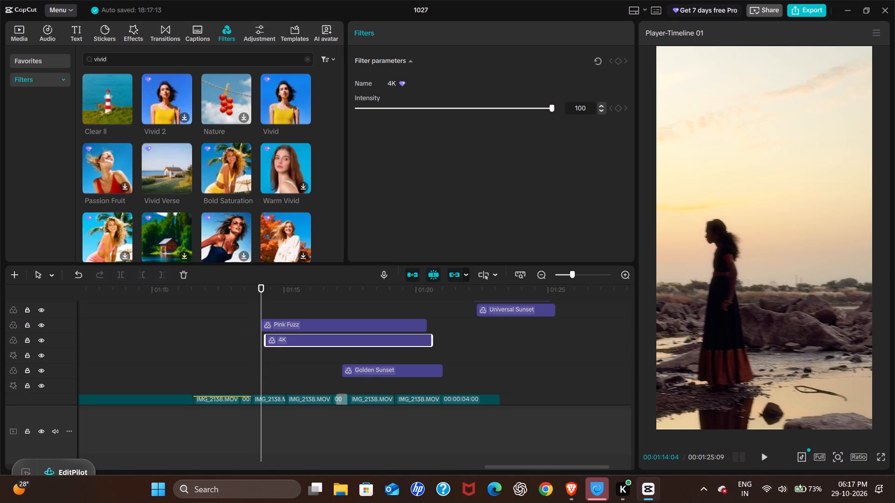
{"action": "key", "text": "space"}
{"action": "key", "text": "space"}
{"action": "type", "text": "z"}
{"action": "key", "text": "space"}
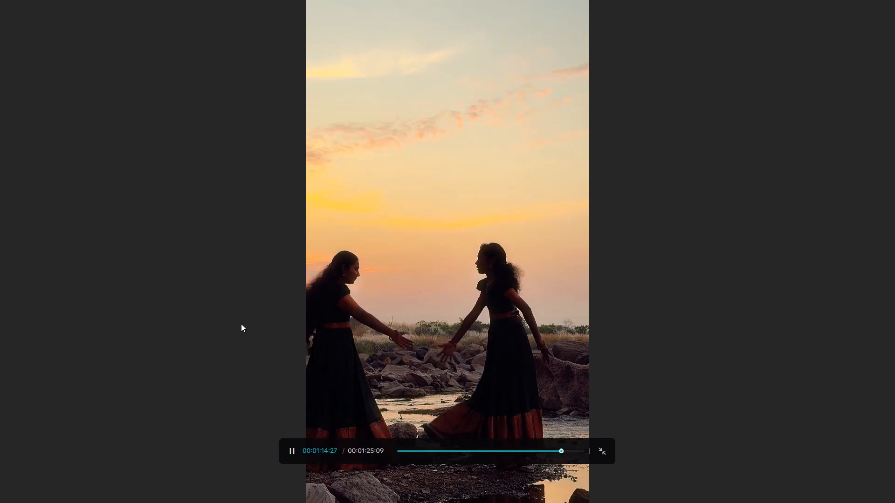
{"action": "key", "text": "space"}
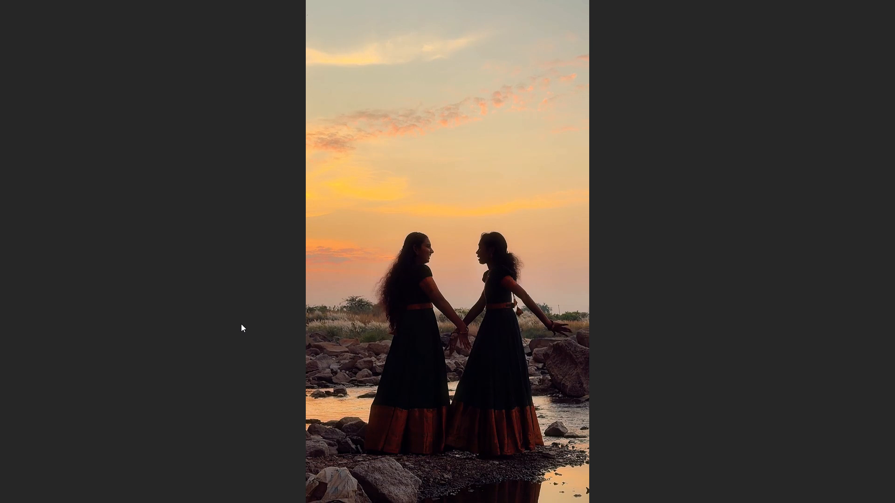
{"action": "key", "text": "space"}
{"action": "key", "text": "space"}
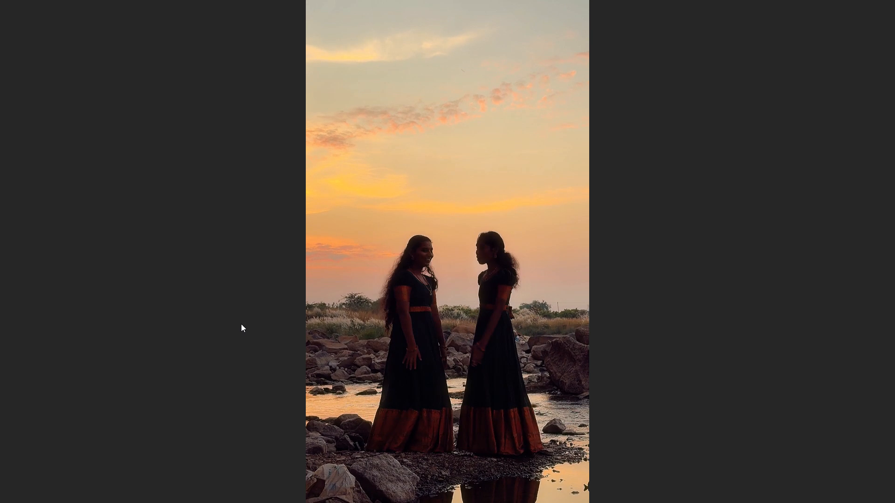
{"action": "key", "text": "space"}
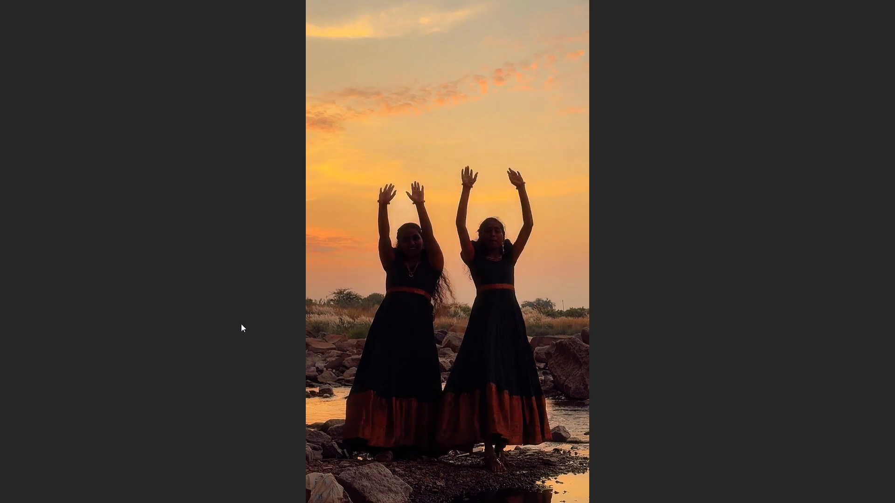
{"action": "key", "text": "Escape"}
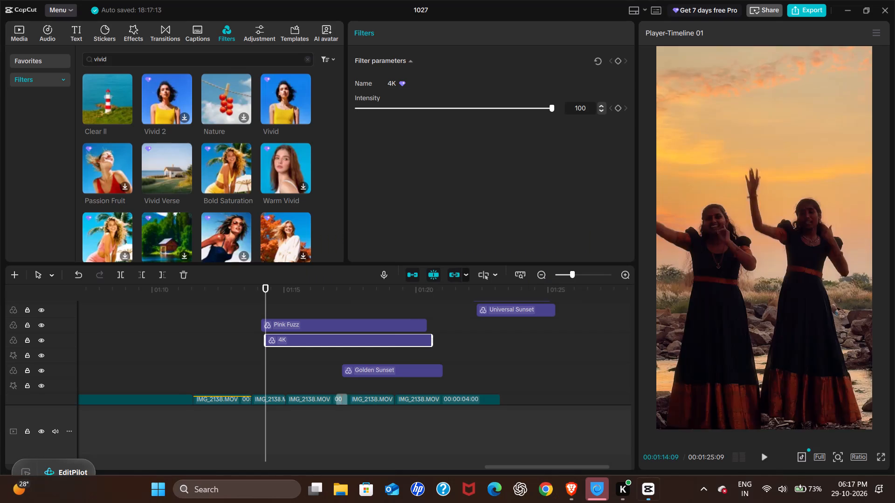
{"action": "key", "text": "space"}
{"action": "key", "text": "space"}
{"action": "scroll", "coordinate": [461, 333], "scroll_direction": "left", "scroll_amount": 1}
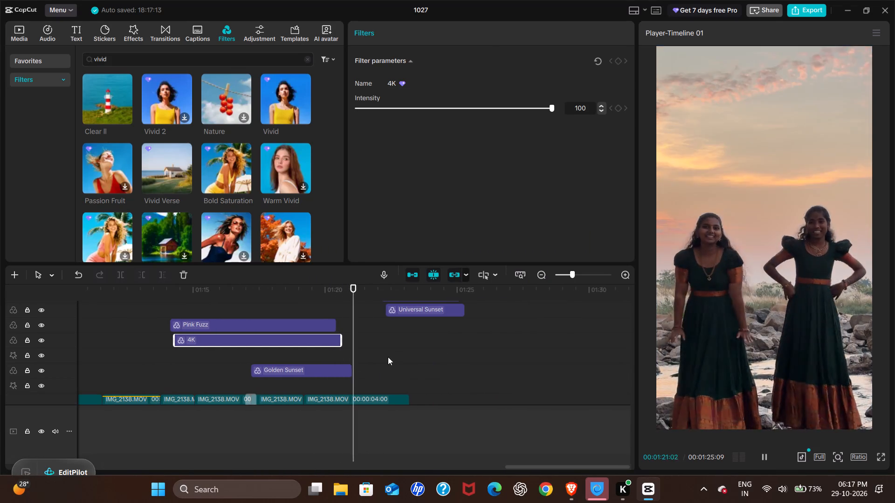
{"action": "scroll", "coordinate": [396, 334], "scroll_direction": "up", "scroll_amount": 1}
{"action": "key", "text": "space"}
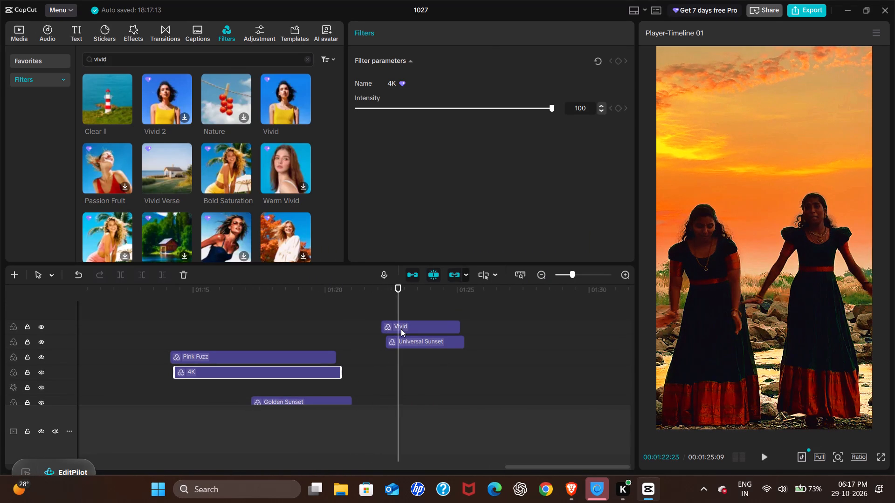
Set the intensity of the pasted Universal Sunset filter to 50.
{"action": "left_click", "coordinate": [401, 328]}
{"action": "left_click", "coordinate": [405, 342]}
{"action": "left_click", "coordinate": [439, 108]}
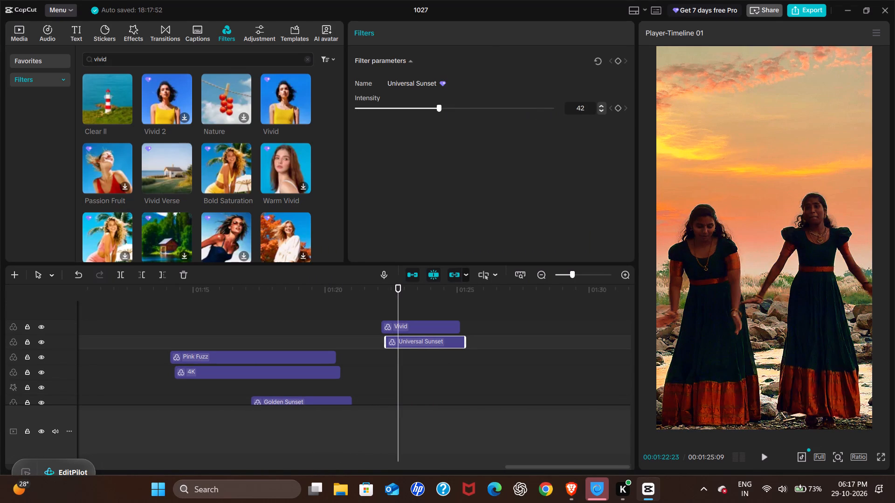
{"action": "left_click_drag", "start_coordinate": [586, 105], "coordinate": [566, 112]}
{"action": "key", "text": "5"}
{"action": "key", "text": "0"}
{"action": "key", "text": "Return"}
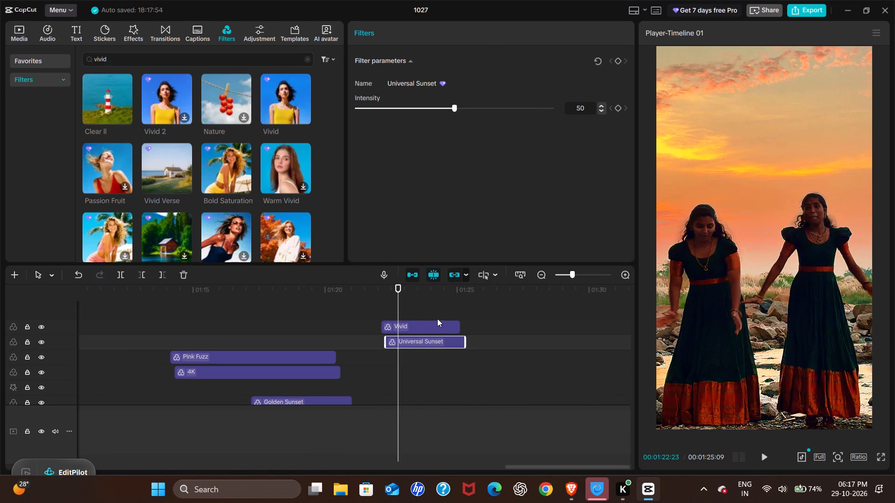
Set the intensity of the pasted Vivid filter to 50.
{"action": "left_click", "coordinate": [434, 323]}
{"action": "left_click_drag", "start_coordinate": [588, 107], "coordinate": [558, 112]}
{"action": "key", "text": "5"}
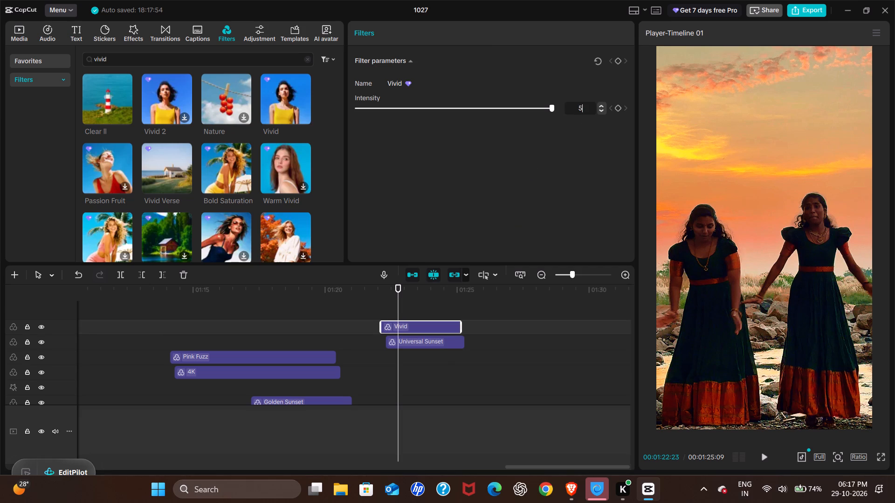
{"action": "key", "text": "2"}
{"action": "key", "text": "Return"}
{"action": "left_click", "coordinate": [586, 110]}
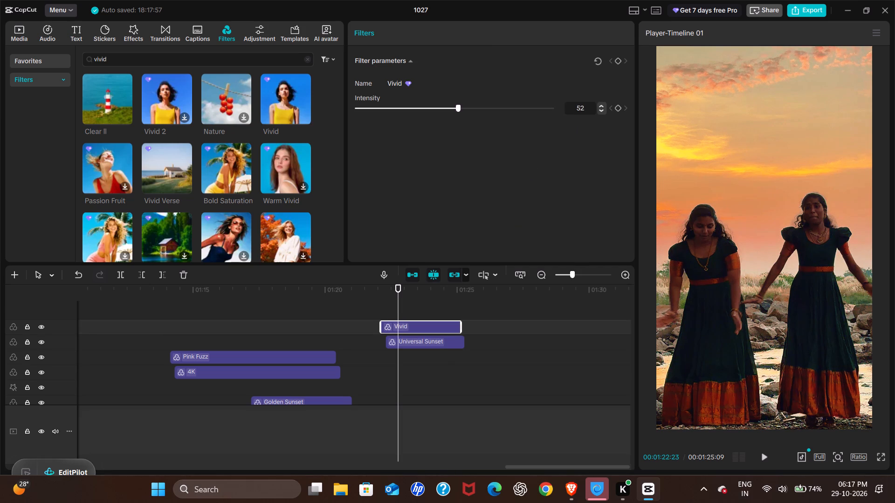
{"action": "key", "text": "BackSpace"}
{"action": "key", "text": "0"}
{"action": "key", "text": "Return"}
Preview the ending from 00:01:21:20, then again from just before the Pink Fuzz filter.
{"action": "left_click", "coordinate": [369, 333]}
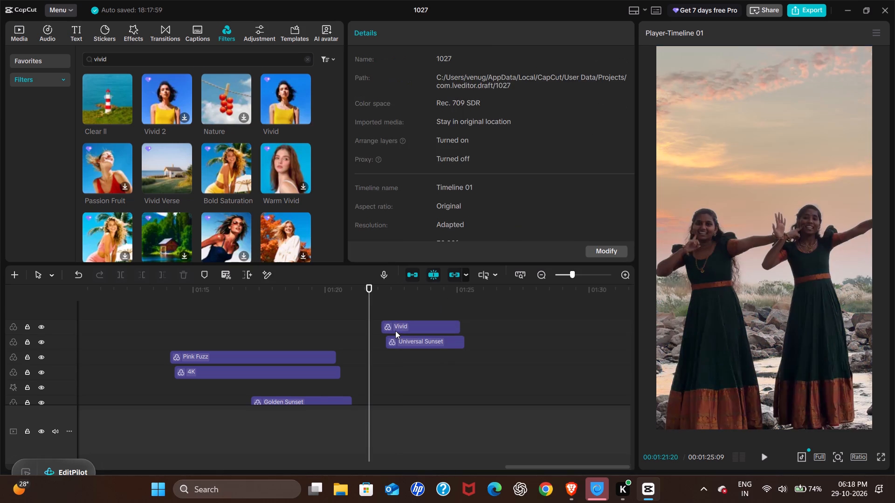
{"action": "key", "text": "z"}
{"action": "key", "text": "space"}
{"action": "key", "text": "Escape"}
{"action": "key", "text": "space"}
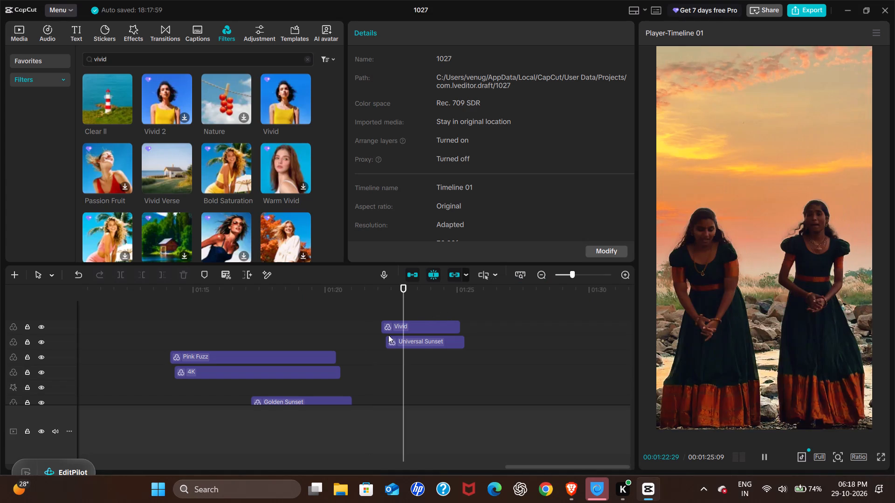
{"action": "left_click", "coordinate": [165, 334]}
{"action": "key", "text": "z"}
{"action": "key", "text": "space"}
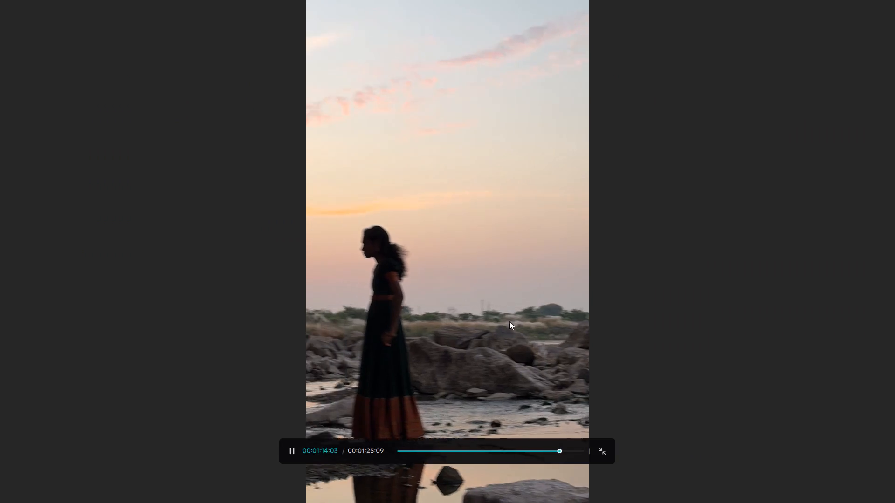
{"action": "key", "text": "space"}
{"action": "key", "text": "Escape"}
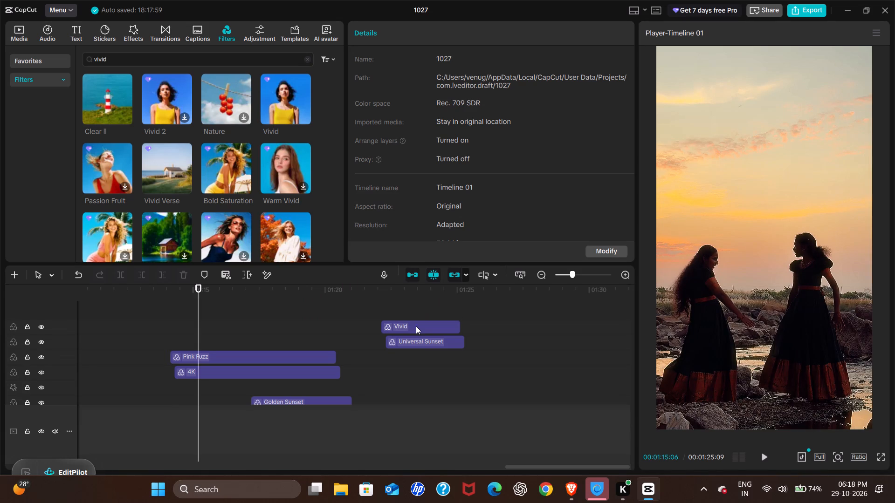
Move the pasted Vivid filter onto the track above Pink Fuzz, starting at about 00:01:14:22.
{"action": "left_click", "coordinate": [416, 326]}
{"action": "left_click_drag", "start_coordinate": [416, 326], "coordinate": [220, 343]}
Preview the duplicated clips full screen from just before the Pink Fuzz filter to judge the Vivid placement.
{"action": "left_click", "coordinate": [166, 330]}
{"action": "key", "text": "z"}
{"action": "key", "text": "space"}
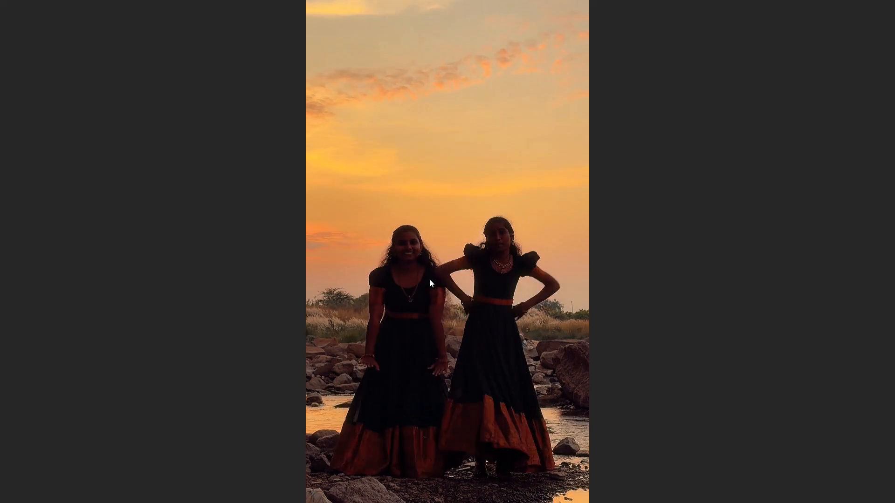
{"action": "key", "text": "Escape"}
{"action": "key", "text": "space"}
{"action": "scroll", "coordinate": [345, 326], "scroll_direction": "down", "scroll_amount": 2}
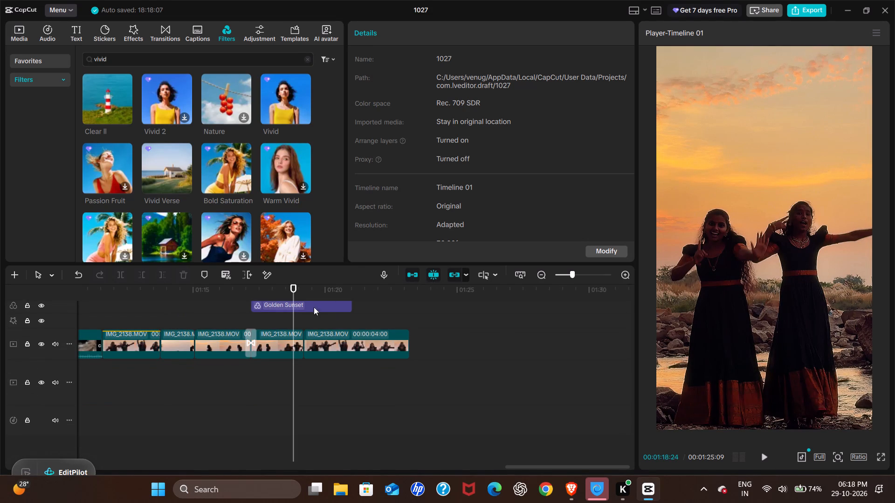
Play across the duplicated transition and set the pasted Golden Sunset filter's intensity to 22.
{"action": "left_click", "coordinate": [280, 308]}
{"action": "scroll", "coordinate": [260, 314], "scroll_direction": "up", "scroll_amount": 1}
{"action": "left_click", "coordinate": [241, 320]}
{"action": "key", "text": "space"}
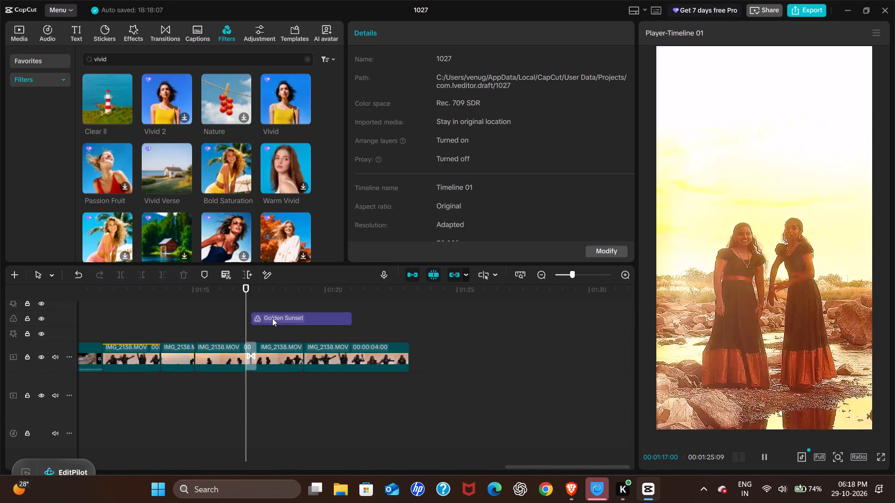
{"action": "key", "text": "space"}
{"action": "key", "text": "space"}
{"action": "left_click", "coordinate": [272, 317]}
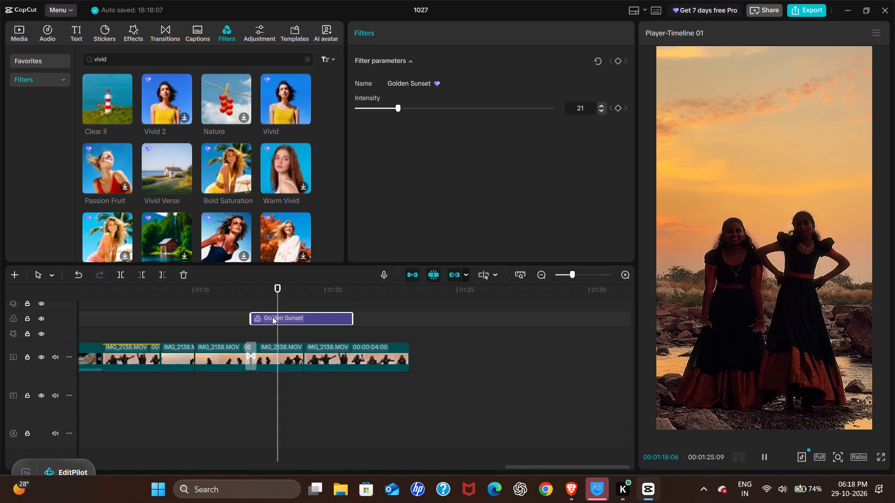
{"action": "key", "text": "space"}
{"action": "left_click_drag", "start_coordinate": [591, 107], "coordinate": [577, 107]}
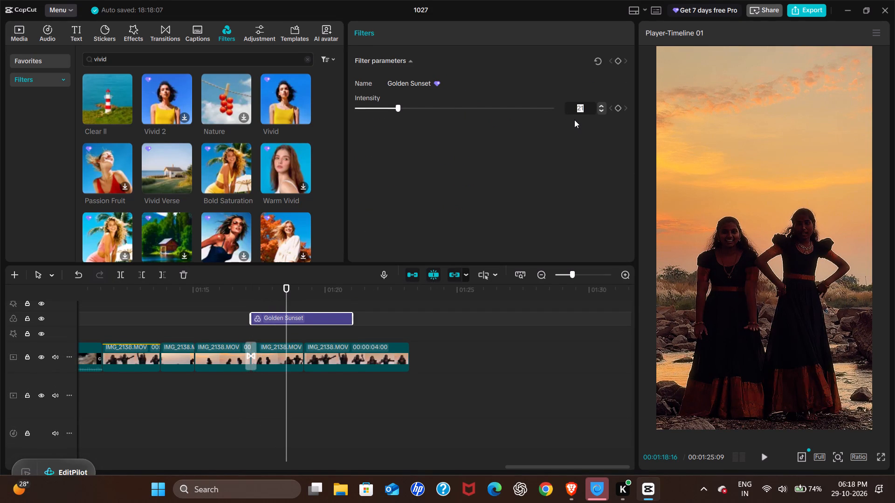
{"action": "key", "text": "2"}
{"action": "key", "text": "2"}
{"action": "key", "text": "Return"}
Preview the duplicated transition and Golden Sunset section full screen from just before 00:01:17.
{"action": "scroll", "coordinate": [276, 324], "scroll_direction": "up", "scroll_amount": 1}
{"action": "right_click_drag", "start_coordinate": [278, 340], "coordinate": [277, 350]}
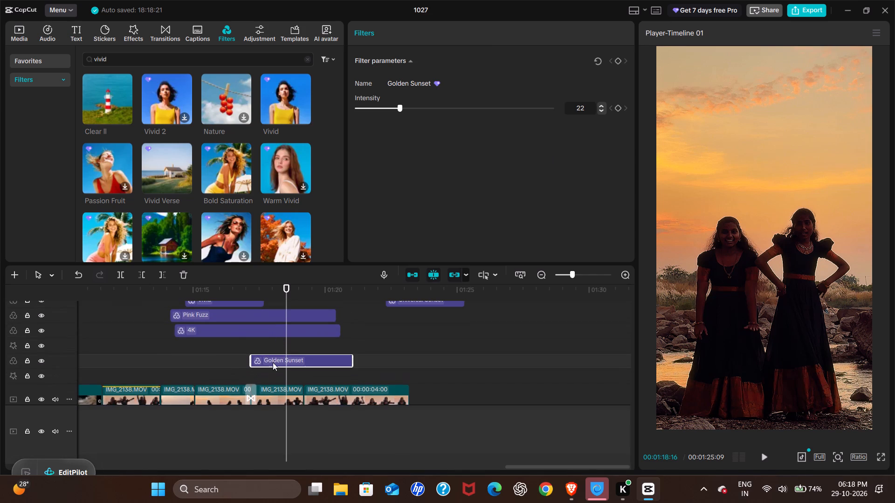
{"action": "left_click", "coordinate": [215, 355]}
{"action": "left_click", "coordinate": [237, 350]}
{"action": "key", "text": "z"}
{"action": "key", "text": "space"}
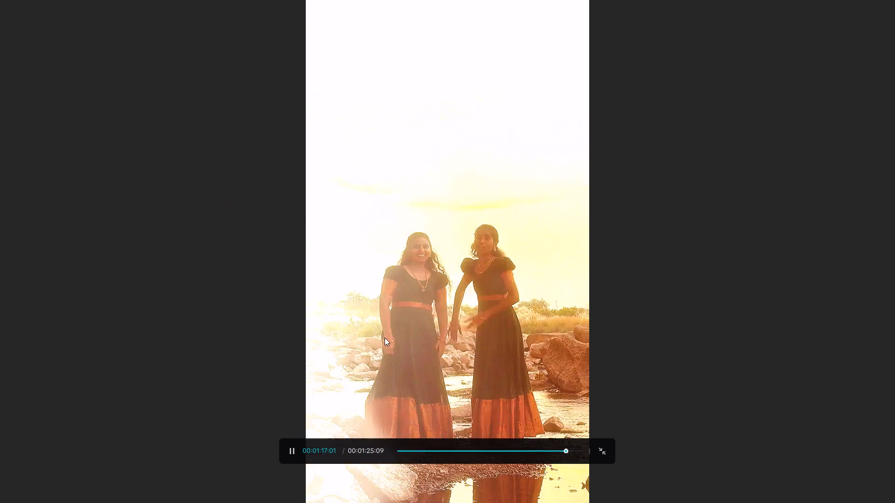
{"action": "key", "text": "Escape"}
{"action": "key", "text": "space"}
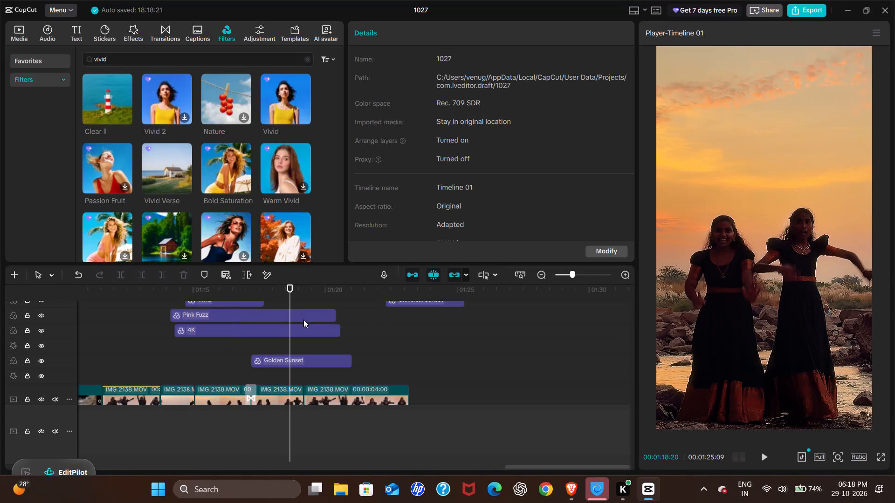
Move the Vivid filter off the duplicated clips to the top filter track at about 00:01:24.
{"action": "scroll", "coordinate": [215, 328], "scroll_direction": "up", "scroll_amount": 1}
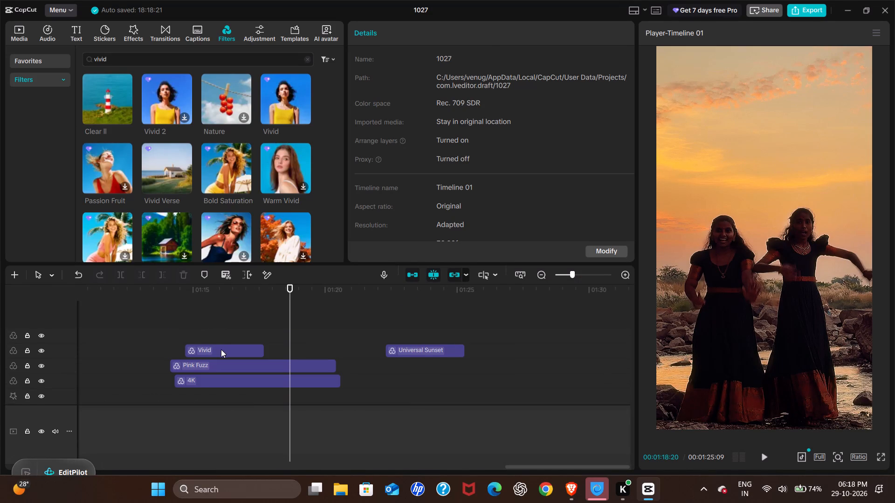
{"action": "left_click_drag", "start_coordinate": [221, 349], "coordinate": [468, 353]}
Move the Universal Sunset filter back over the duplicated clips, above Pink Fuzz, starting at about 00:01:15:12.
{"action": "left_click", "coordinate": [413, 352]}
{"action": "left_click_drag", "start_coordinate": [416, 349], "coordinate": [245, 351]}
{"action": "right_click_drag", "start_coordinate": [405, 349], "coordinate": [329, 349]}
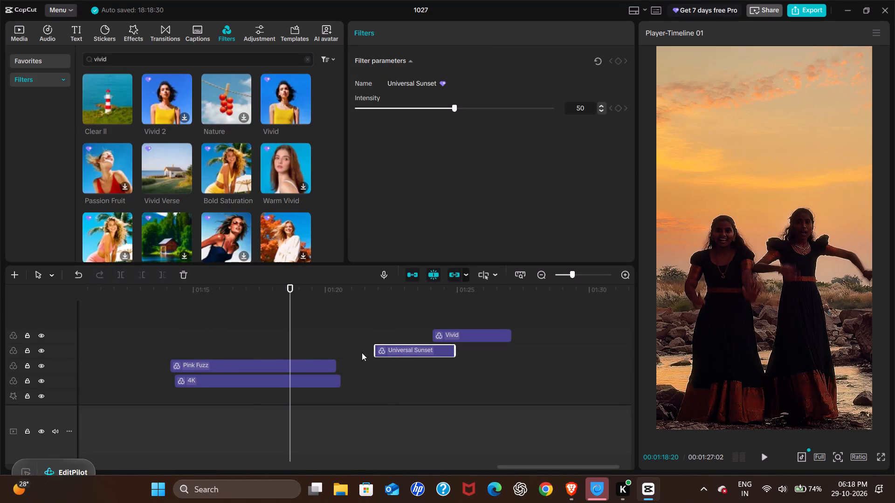
{"action": "left_click_drag", "start_coordinate": [412, 351], "coordinate": [240, 352]}
Move the Golden Sunset filter past the end of the duplicated clips, starting at about 00:01:24.
{"action": "scroll", "coordinate": [248, 352], "scroll_direction": "down", "scroll_amount": 1}
{"action": "left_click", "coordinate": [283, 338]}
{"action": "left_click_drag", "start_coordinate": [282, 333], "coordinate": [470, 333]}
Play the section around 00:01:15:12 and set the Universal Sunset filter's intensity to 22.
{"action": "scroll", "coordinate": [307, 334], "scroll_direction": "up", "scroll_amount": 1}
{"action": "left_click", "coordinate": [219, 340]}
{"action": "left_click", "coordinate": [200, 329]}
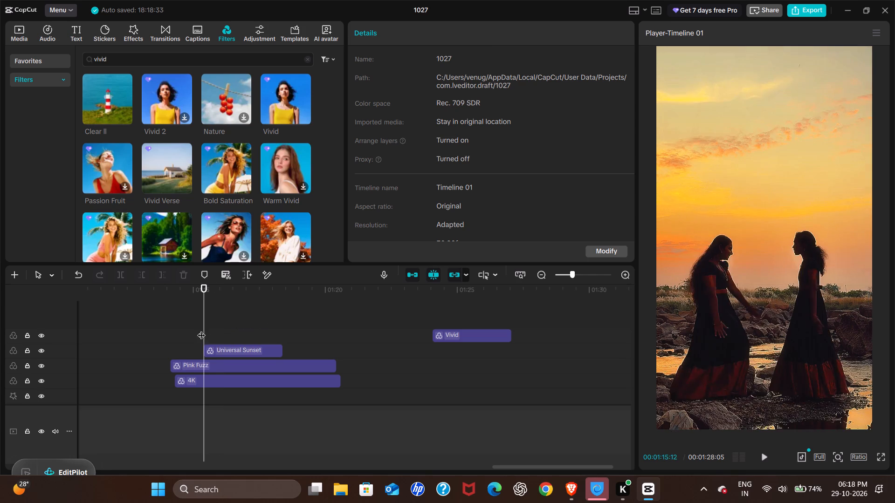
{"action": "key", "text": "space"}
{"action": "key", "text": "space"}
{"action": "left_click", "coordinate": [235, 349]}
{"action": "left_click_drag", "start_coordinate": [585, 109], "coordinate": [568, 110]}
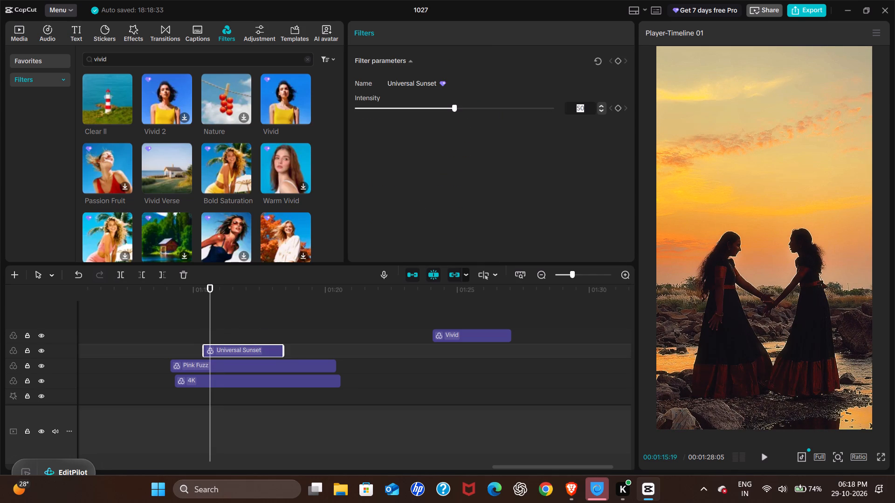
{"action": "left_click_drag", "start_coordinate": [568, 110], "coordinate": [567, 110]}
{"action": "key", "text": "2"}
{"action": "key", "text": "2"}
{"action": "key", "text": "2"}
{"action": "key", "text": "Return"}
{"action": "double_click", "coordinate": [581, 110]}
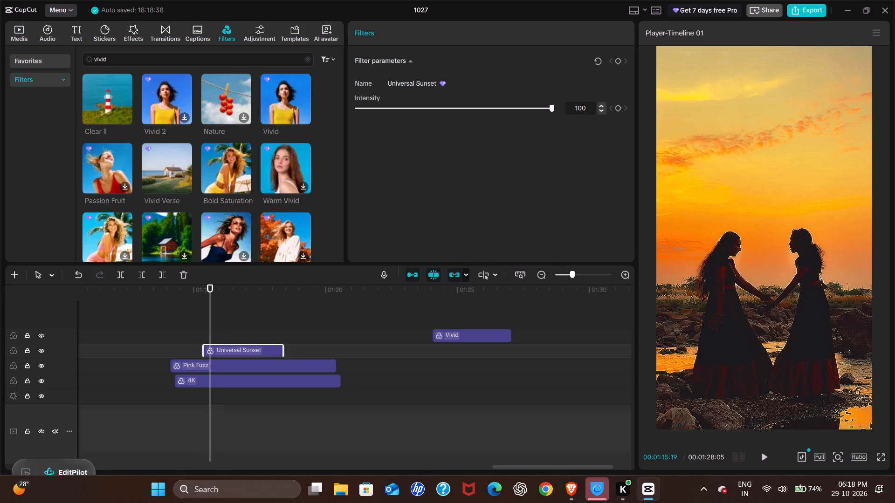
{"action": "type", "text": "22"}
{"action": "key", "text": "Return"}
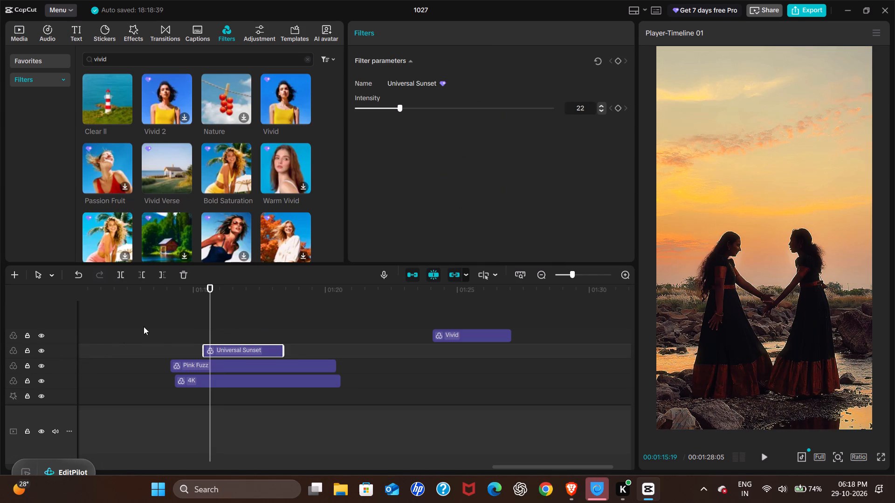
Play the duplicated clips from about 00:01:14 in full screen to check the filter look.
{"action": "left_click", "coordinate": [144, 326]}
{"action": "key", "text": "z"}
{"action": "key", "text": "space"}
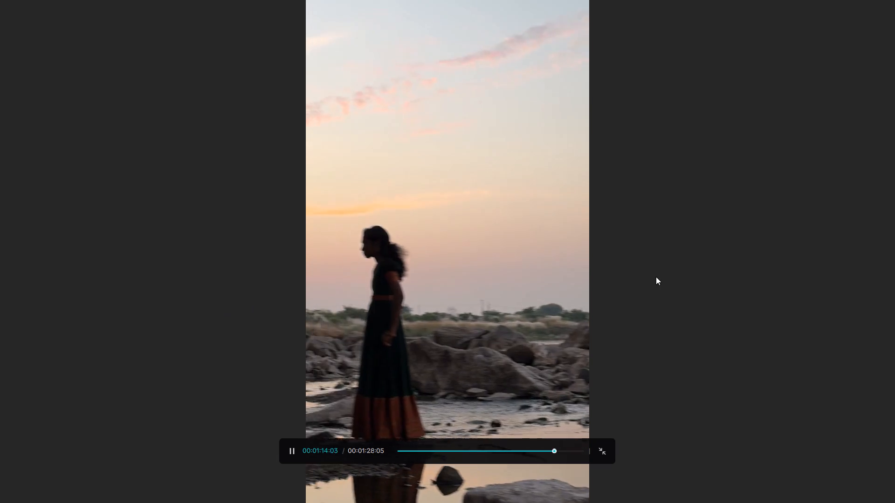
{"action": "key", "text": "space"}
{"action": "key", "text": "space"}
{"action": "key", "text": "space"}
{"action": "key", "text": "space"}
{"action": "key", "text": "space"}
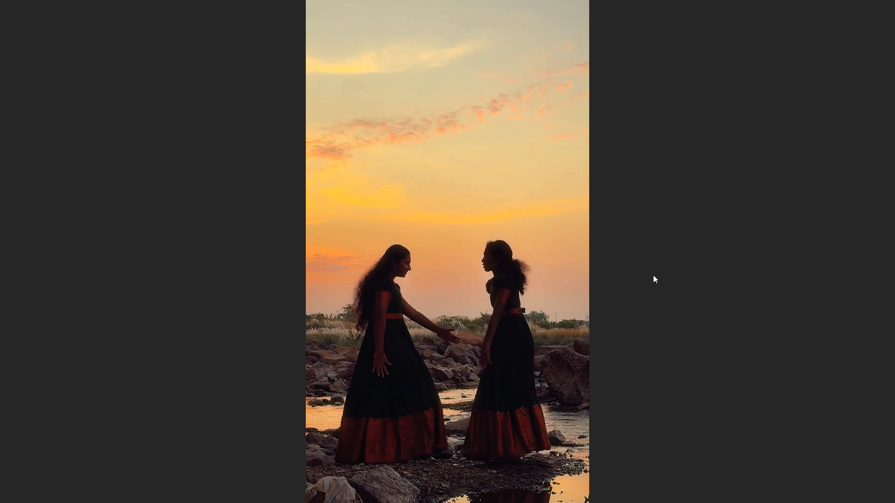
{"action": "key", "text": "space"}
{"action": "key", "text": "space"}
{"action": "key", "text": "space"}
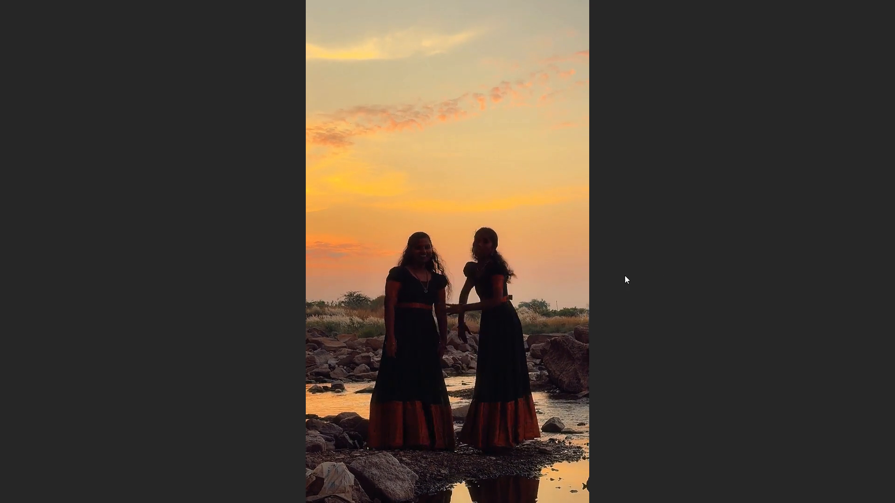
{"action": "key", "text": "Escape"}
{"action": "key", "text": "space"}
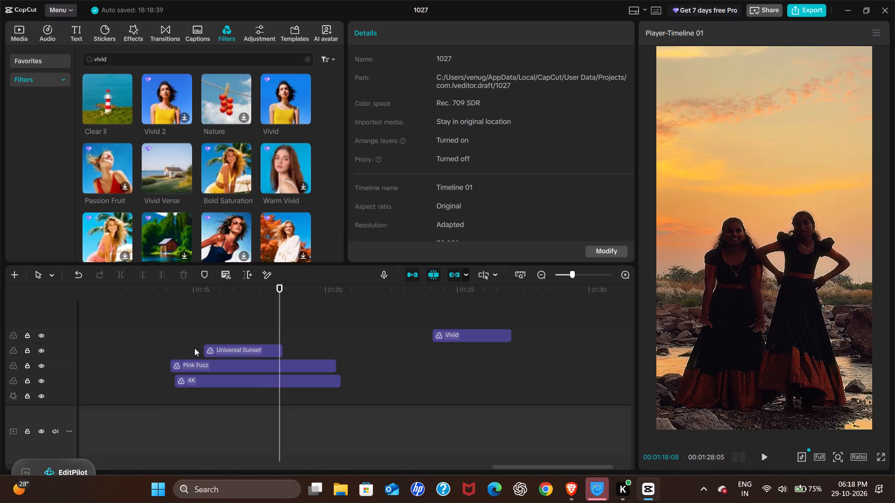
{"action": "left_click", "coordinate": [168, 334]}
{"action": "key", "text": "z"}
{"action": "key", "text": "space"}
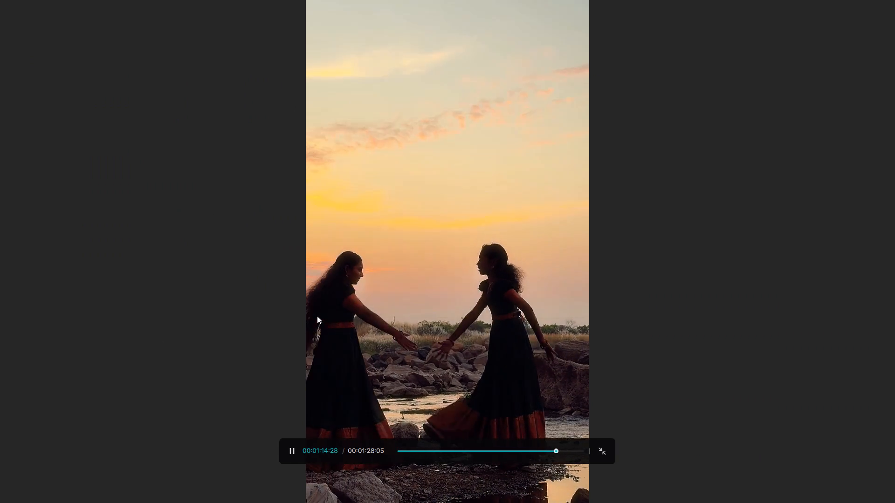
{"action": "key", "text": "space"}
{"action": "key", "text": "Escape"}
Play the original opening clips from the start in full screen to compare their filter look.
{"action": "scroll", "coordinate": [329, 321], "scroll_direction": "right", "scroll_amount": 20}
{"action": "left_click", "coordinate": [160, 332]}
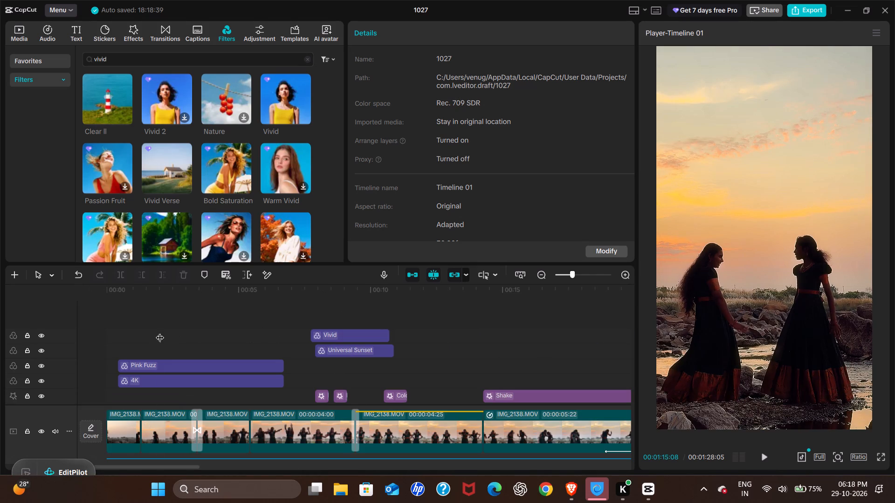
{"action": "left_click_drag", "start_coordinate": [160, 332], "coordinate": [24, 350]}
{"action": "key", "text": "z"}
{"action": "key", "text": "space"}
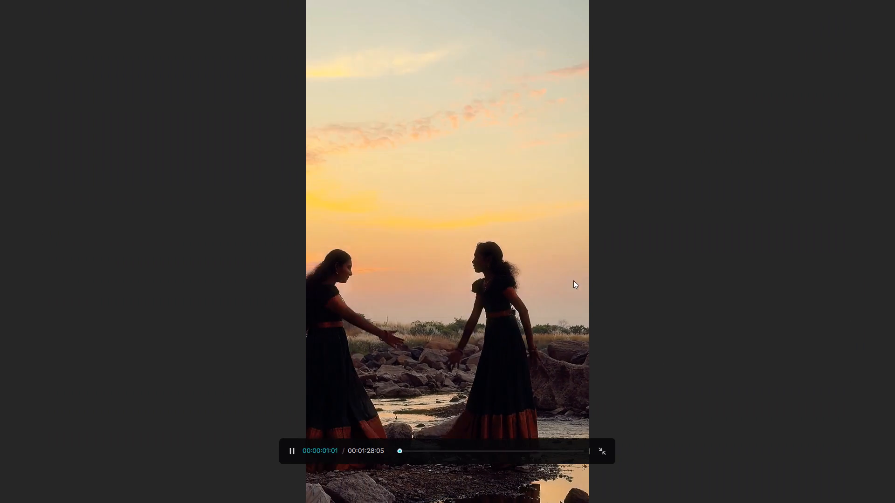
{"action": "key", "text": "space"}
{"action": "key", "text": "space"}
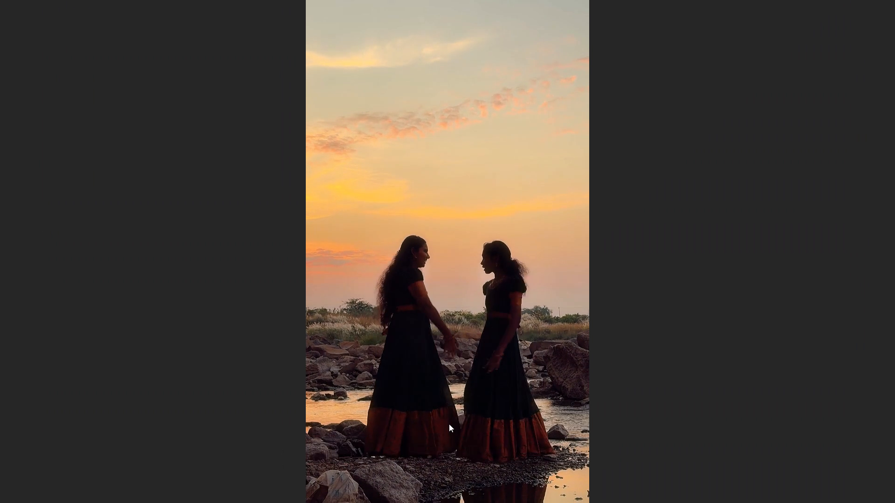
{"action": "key", "text": "space"}
{"action": "key", "text": "Escape"}
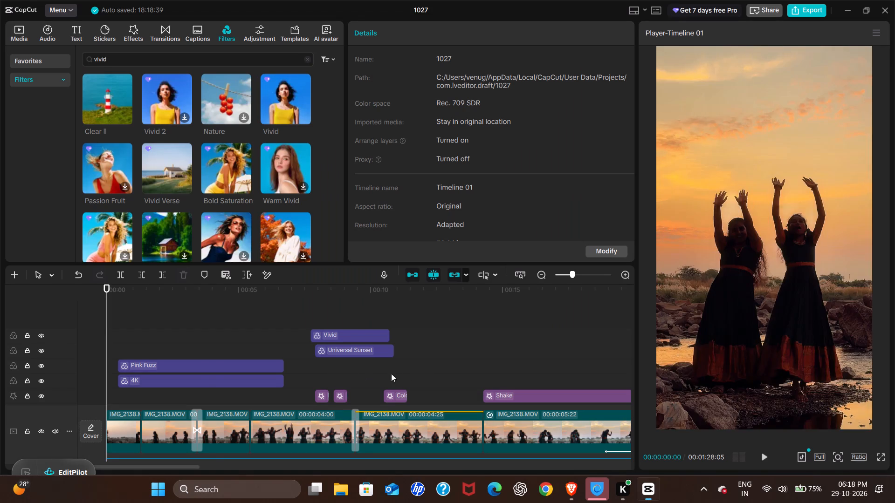
Play the opening to about 00:00:04 and delete the Golden Sunset filter over the opening clips.
{"action": "key", "text": "space"}
{"action": "key", "text": "space"}
{"action": "scroll", "coordinate": [253, 374], "scroll_direction": "down", "scroll_amount": 4}
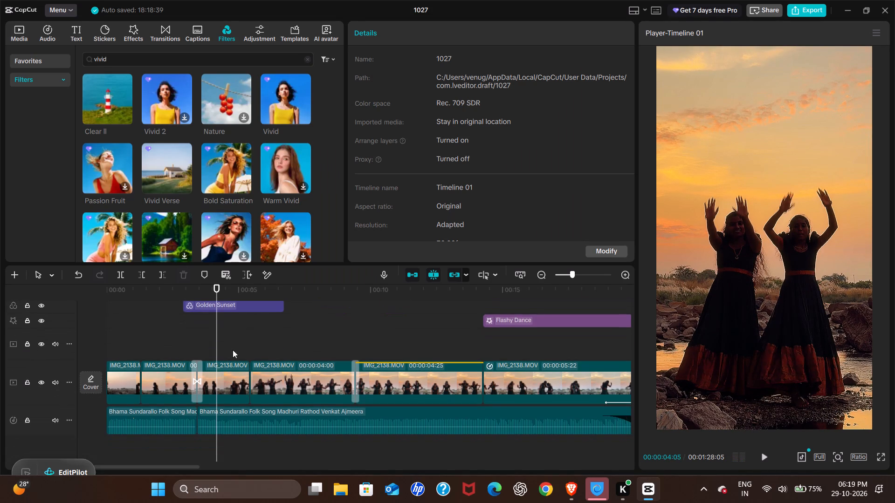
{"action": "left_click", "coordinate": [262, 308]}
{"action": "key", "text": "Delete"}
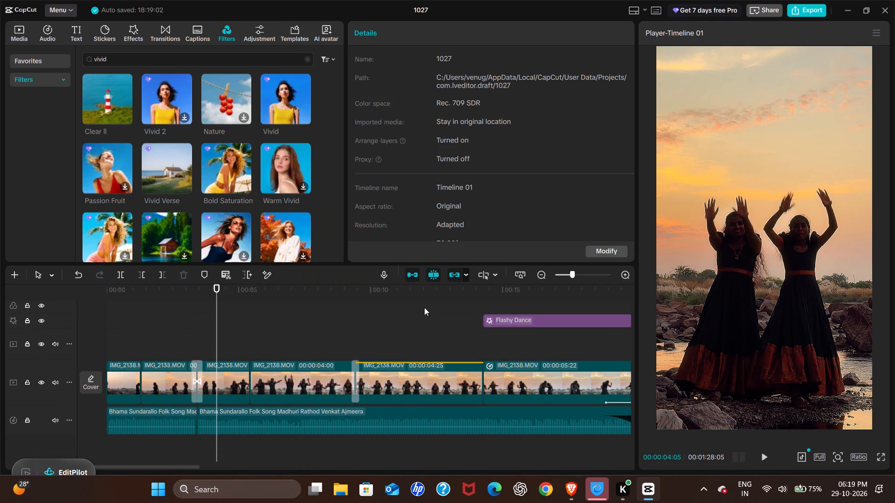
Play the section from about 00:00:08 and set its Universal Sunset filter's intensity to 45.
{"action": "scroll", "coordinate": [418, 310], "scroll_direction": "up", "scroll_amount": 2}
{"action": "left_click", "coordinate": [329, 320]}
{"action": "key", "text": "space"}
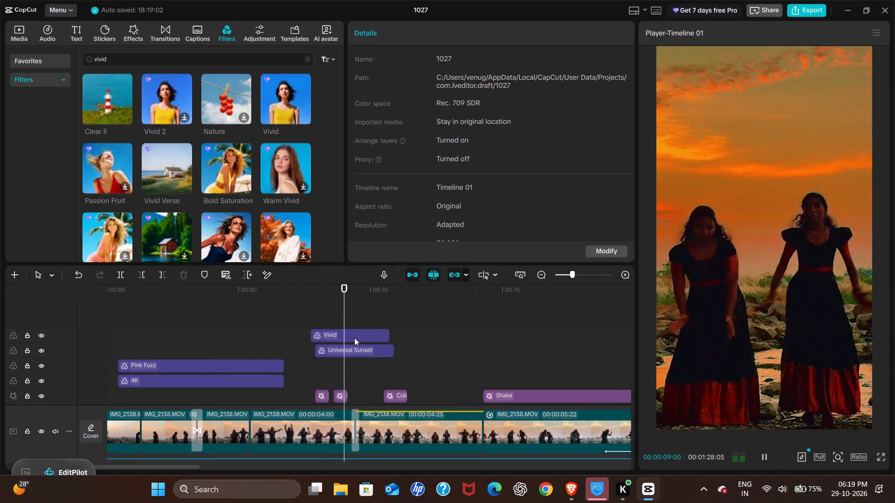
{"action": "key", "text": "space"}
{"action": "left_click", "coordinate": [367, 349]}
{"action": "left_click_drag", "start_coordinate": [475, 110], "coordinate": [454, 109]}
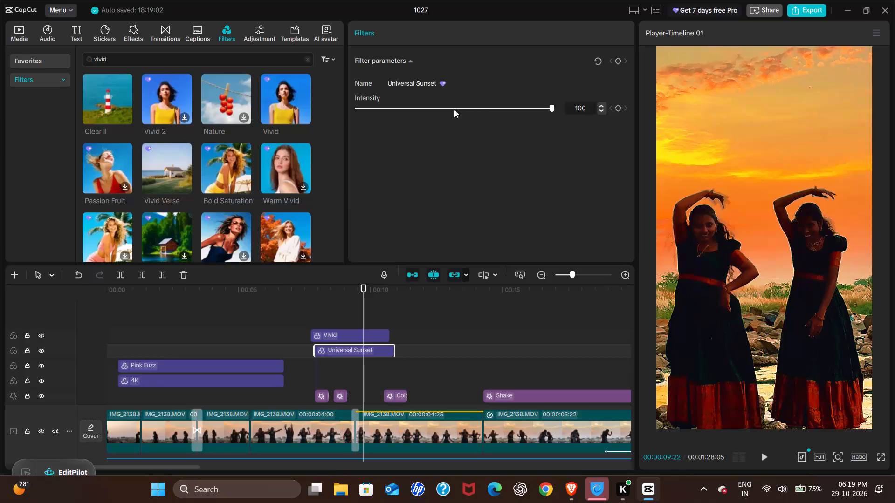
{"action": "left_click_drag", "start_coordinate": [454, 109], "coordinate": [445, 109]}
Replay the section from about 00:00:07 and set the Vivid filter's intensity to 39.
{"action": "left_click", "coordinate": [300, 329]}
{"action": "key", "text": "space"}
{"action": "left_click", "coordinate": [339, 340]}
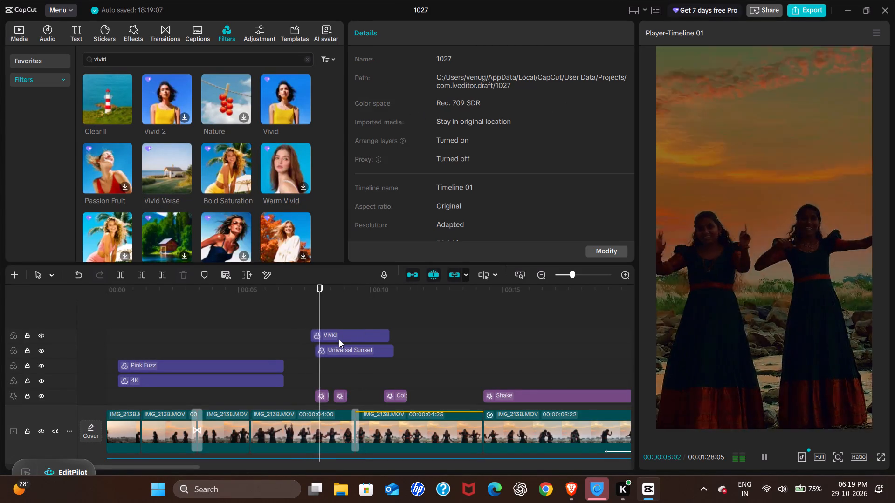
{"action": "key", "text": "space"}
{"action": "left_click_drag", "start_coordinate": [444, 107], "coordinate": [432, 109]}
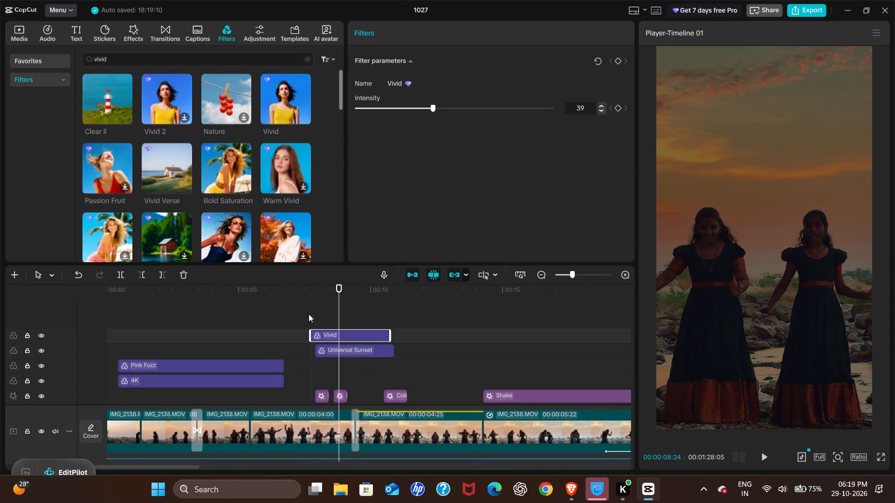
Play on from about 00:00:07 and extend the Vivid filter's end to the start of the Shake effect, at about 00:00:14.
{"action": "left_click", "coordinate": [302, 330]}
{"action": "key", "text": "space"}
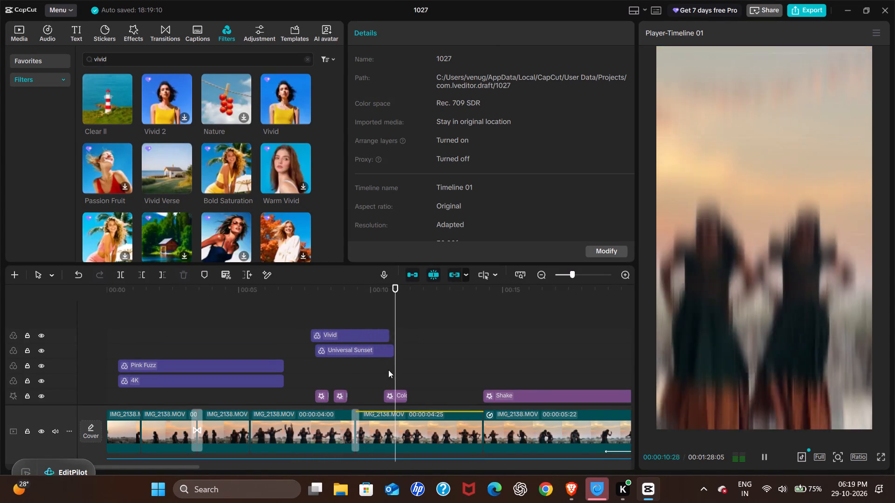
{"action": "key", "text": "space"}
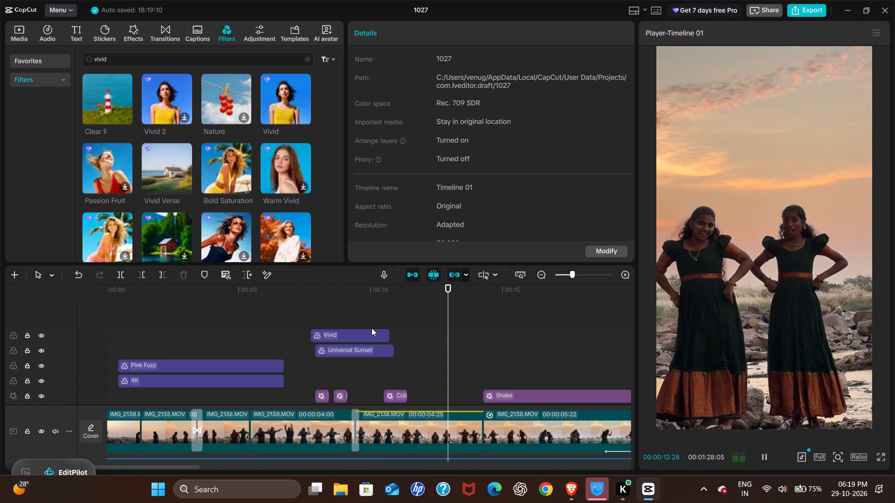
{"action": "left_click", "coordinate": [376, 332]}
{"action": "left_click_drag", "start_coordinate": [391, 331], "coordinate": [480, 362]}
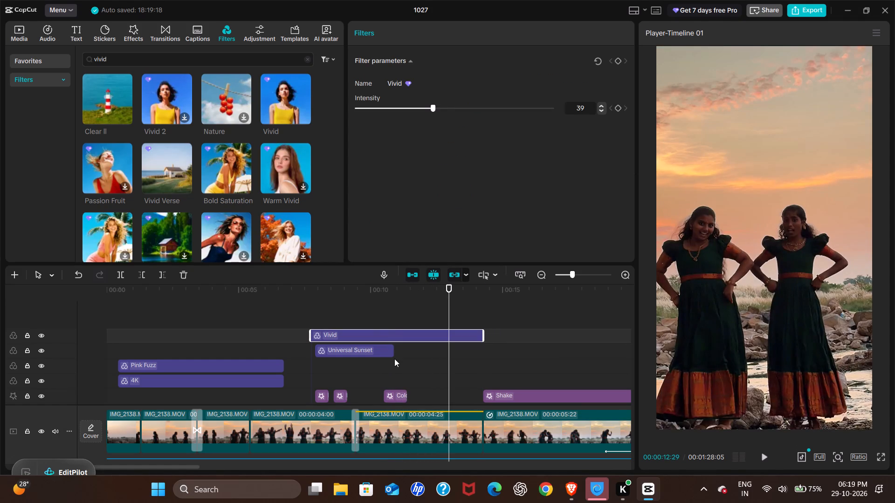
Extend the Universal Sunset filter's end to about 00:00:14, level with the end of the Vivid filter.
{"action": "left_click", "coordinate": [389, 352]}
{"action": "left_click_drag", "start_coordinate": [393, 354], "coordinate": [482, 356]}
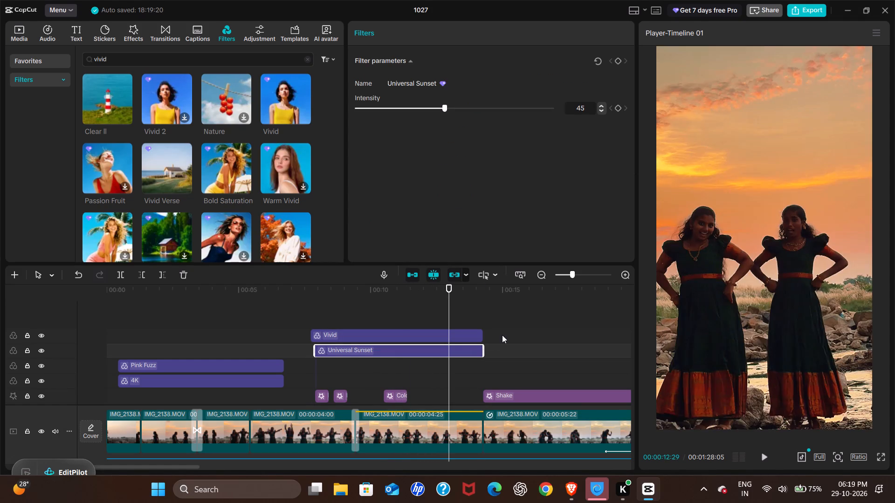
Play past 00:00:14 and extend the Vivid filter to the end of the Shake clip, at about 00:00:20.
{"action": "key", "text": "space"}
{"action": "scroll", "coordinate": [500, 336], "scroll_direction": "left", "scroll_amount": 1}
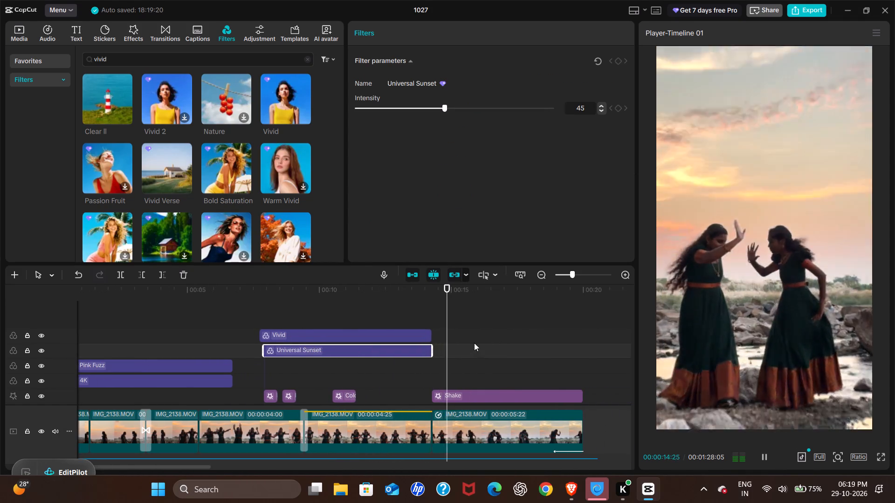
{"action": "key", "text": "space"}
{"action": "left_click", "coordinate": [393, 337]}
{"action": "left_click_drag", "start_coordinate": [431, 334], "coordinate": [582, 359]}
Extend the Universal Sunset filter to the end of the Shake clip as well, at about 00:00:20.
{"action": "key", "text": "space"}
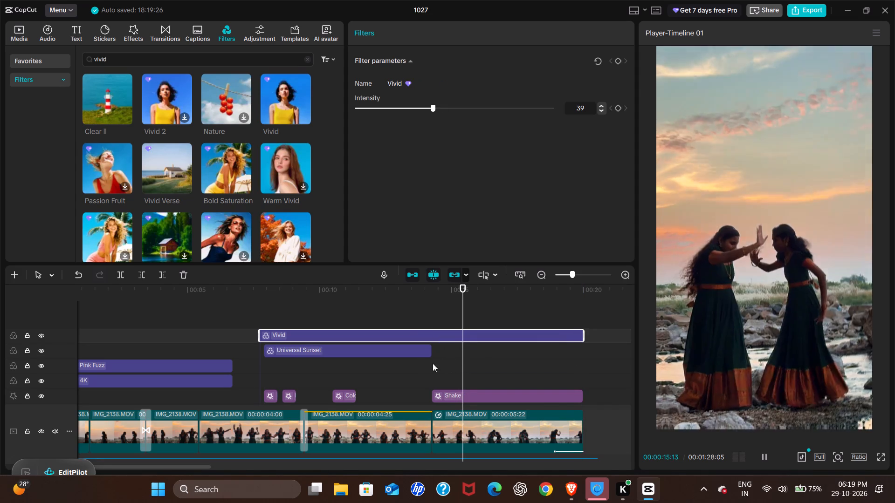
{"action": "left_click", "coordinate": [400, 358]}
{"action": "key", "text": "space"}
{"action": "left_click", "coordinate": [423, 348]}
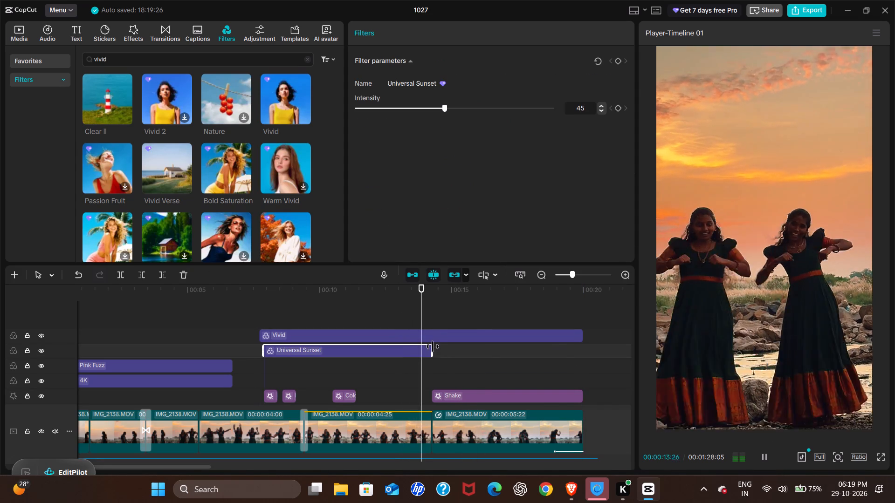
{"action": "left_click_drag", "start_coordinate": [432, 347], "coordinate": [578, 366]}
Play from about 00:00:12 to 00:00:20 to check the extended Vivid and Universal Sunset filters.
{"action": "key", "text": "space"}
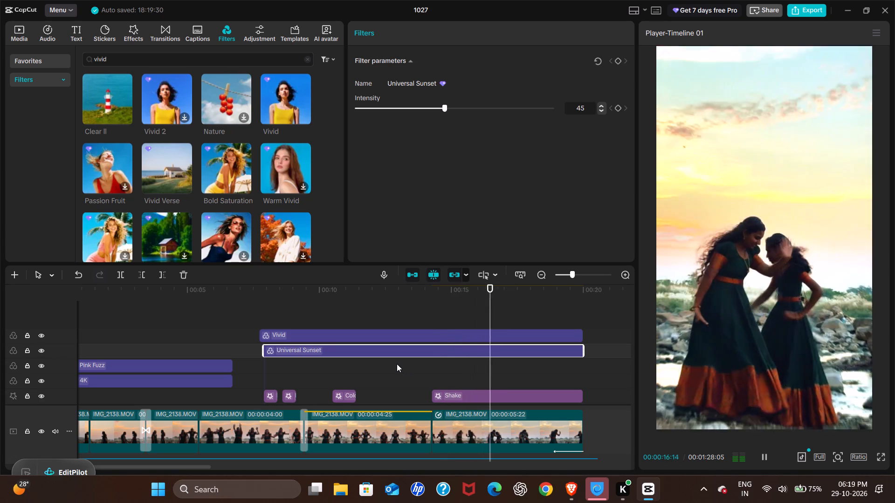
{"action": "left_click", "coordinate": [397, 364]}
{"action": "key", "text": "space"}
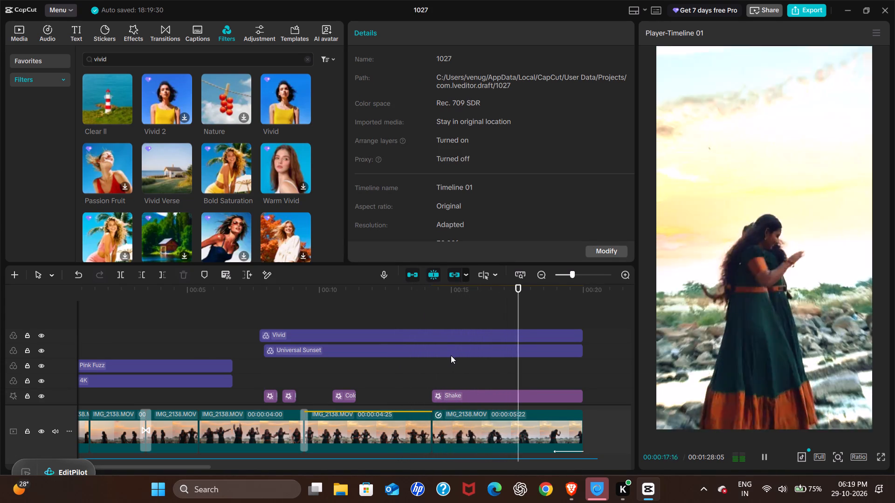
{"action": "key", "text": "z"}
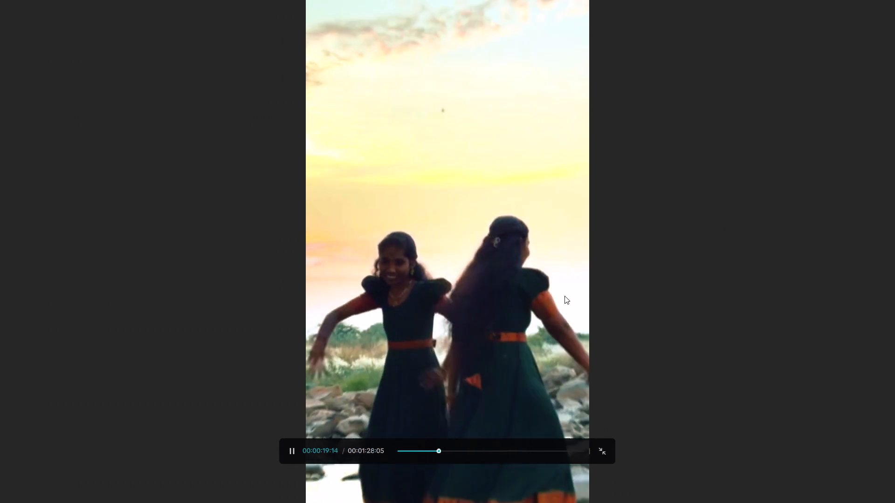
{"action": "key", "text": "Escape"}
{"action": "key", "text": "space"}
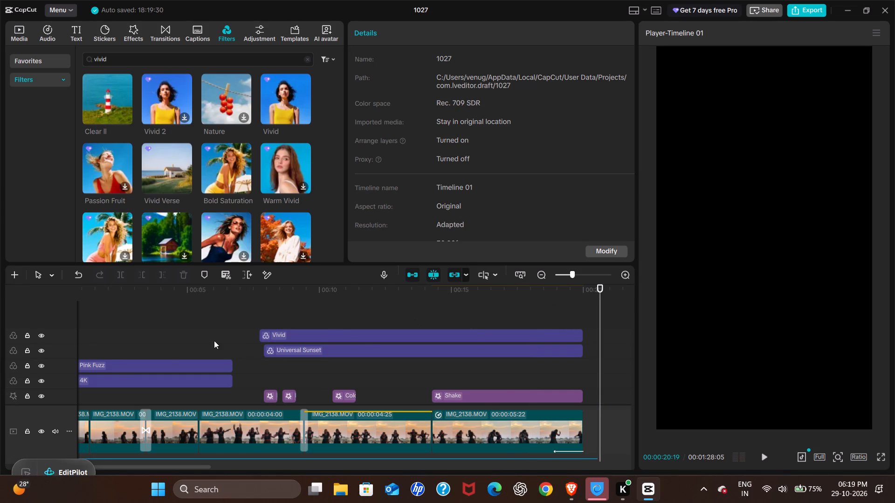
Play the opening from 00:00:00 to about 00:00:05 in full screen to check it under the remaining filters.
{"action": "scroll", "coordinate": [207, 319], "scroll_direction": "right", "scroll_amount": 2}
{"action": "left_click", "coordinate": [206, 319]}
{"action": "left_click_drag", "start_coordinate": [206, 319], "coordinate": [33, 360]}
{"action": "key", "text": "space"}
{"action": "key", "text": "space"}
{"action": "key", "text": "z"}
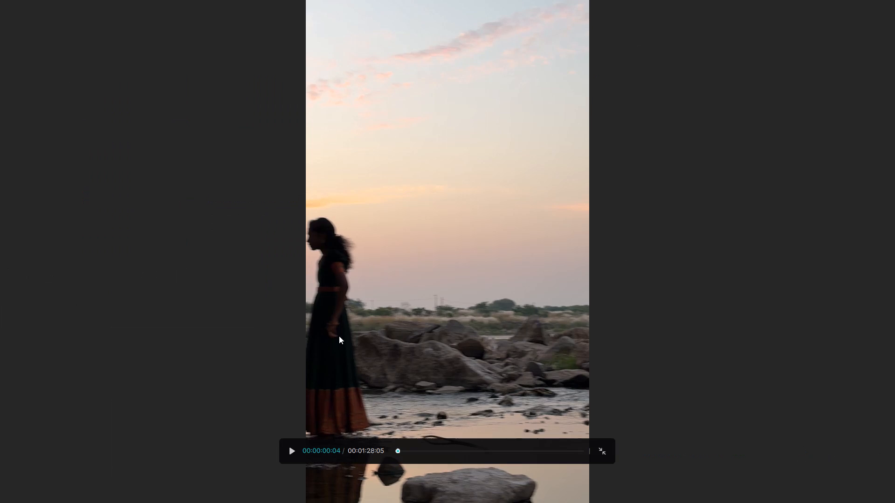
{"action": "left_click_drag", "start_coordinate": [400, 449], "coordinate": [372, 454]}
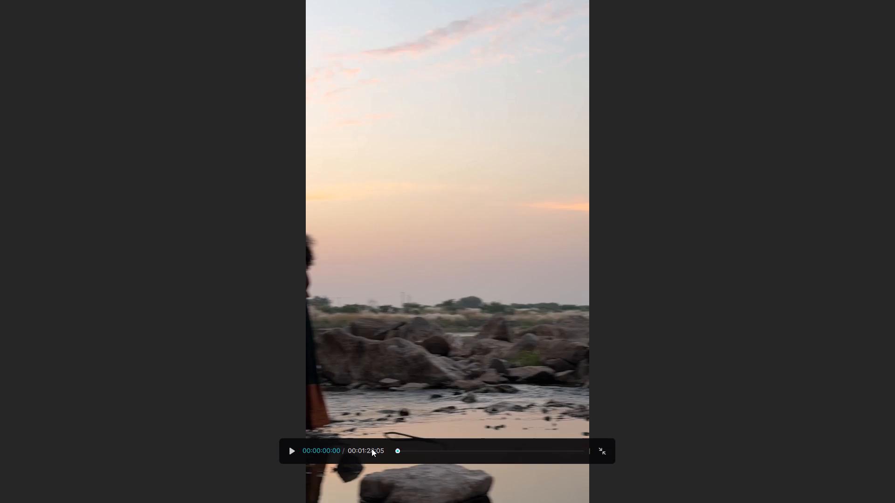
{"action": "key", "text": "space"}
{"action": "key", "text": "space"}
{"action": "key", "text": "space"}
{"action": "key", "text": "space"}
{"action": "key", "text": "space"}
{"action": "key", "text": "space"}
{"action": "key", "text": "space"}
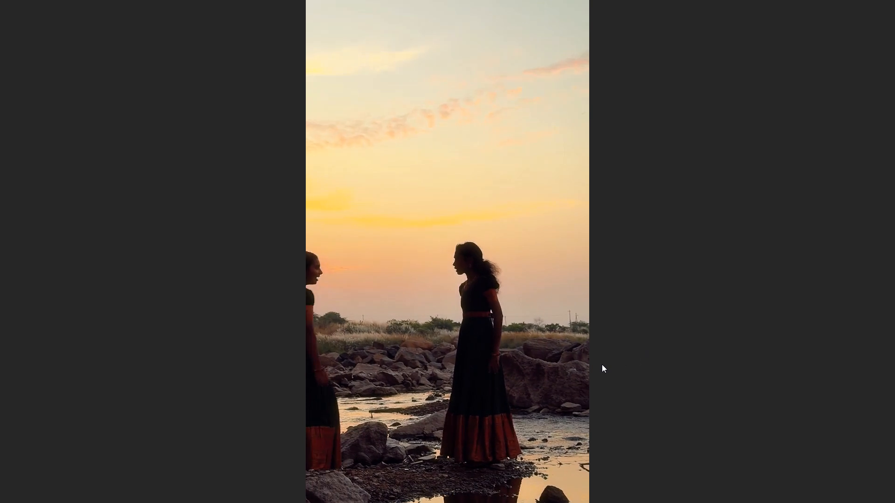
{"action": "key", "text": "space"}
{"action": "key", "text": "space"}
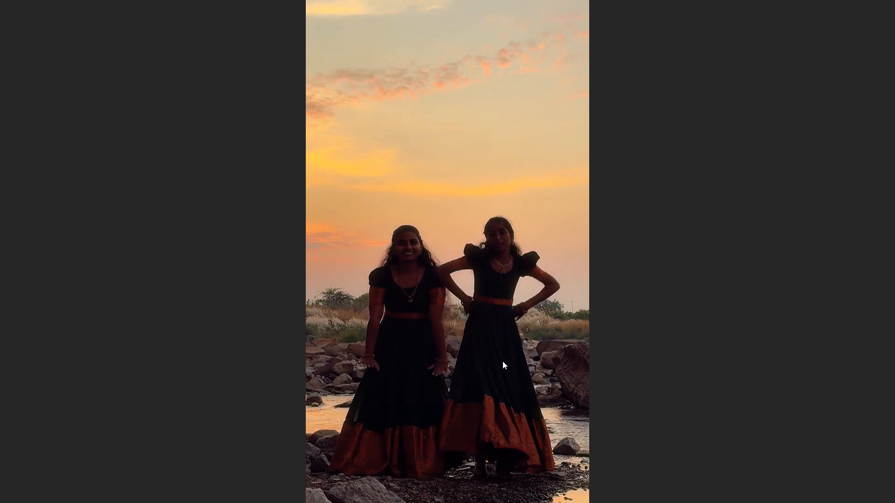
{"action": "key", "text": "space"}
{"action": "key", "text": "Escape"}
Delete the Pink Fuzz, Universal Sunset and 4K filters over the duplicated clips at the timeline's end.
{"action": "scroll", "coordinate": [306, 387], "scroll_direction": "down", "scroll_amount": 4}
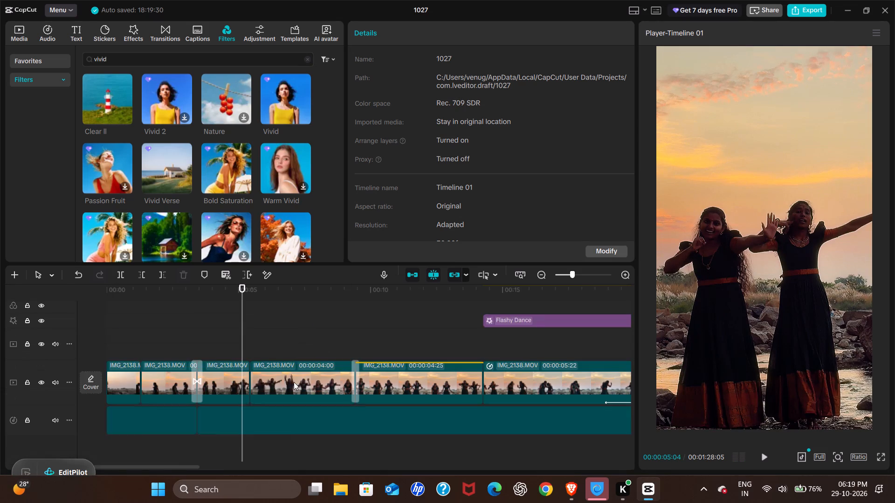
{"action": "scroll", "coordinate": [422, 373], "scroll_direction": "up", "scroll_amount": 2}
{"action": "left_click_drag", "start_coordinate": [512, 342], "coordinate": [495, 332]}
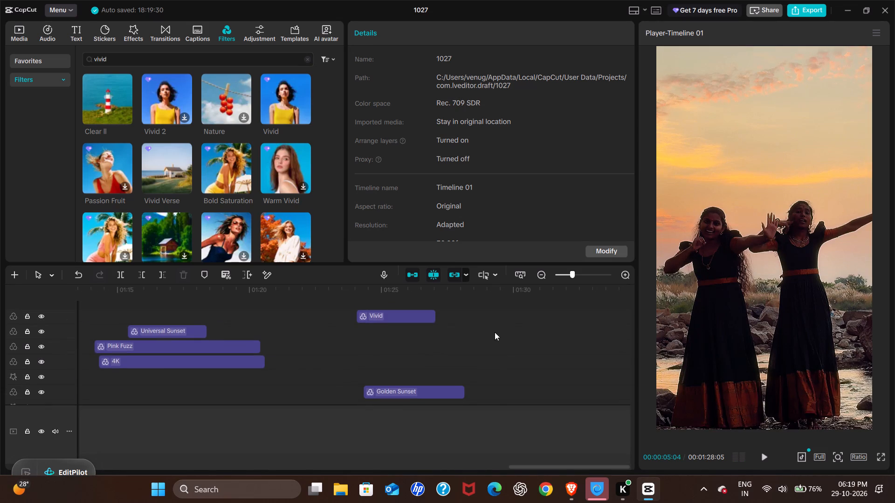
{"action": "left_click_drag", "start_coordinate": [495, 332], "coordinate": [155, 353]}
{"action": "key", "text": "Delete"}
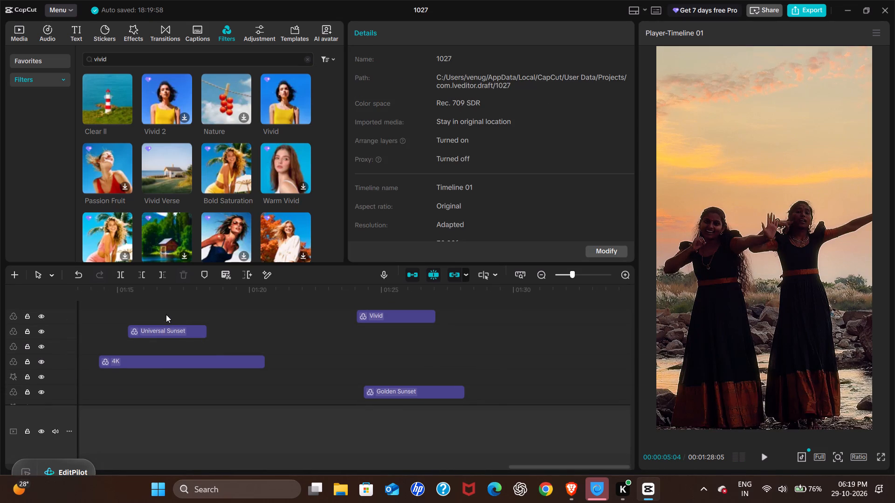
{"action": "left_click_drag", "start_coordinate": [165, 313], "coordinate": [227, 380]}
{"action": "key", "text": "Delete"}
Delete the leftover Vivid and Golden Sunset filters past the end of the duplicated clips.
{"action": "left_click_drag", "start_coordinate": [375, 300], "coordinate": [405, 381]}
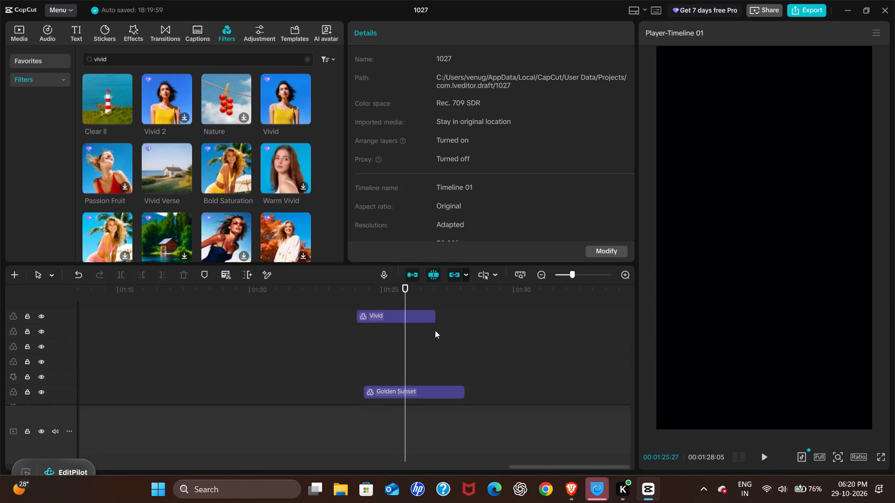
{"action": "left_click", "coordinate": [435, 330]}
{"action": "left_click", "coordinate": [428, 319]}
{"action": "key", "text": "Delete"}
{"action": "left_click", "coordinate": [424, 387]}
{"action": "key", "text": "Delete"}
{"action": "scroll", "coordinate": [309, 376], "scroll_direction": "down", "scroll_amount": 1}
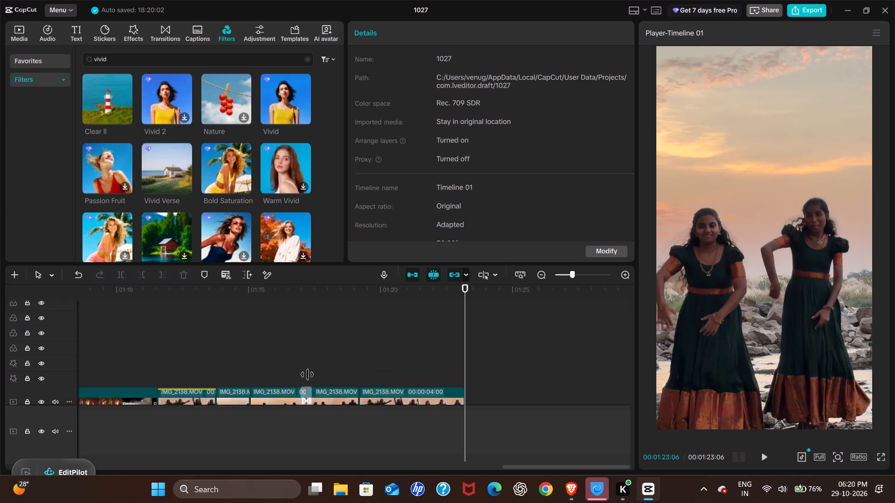
Play from about 00:00:10 to check the early clips under the Vivid and Universal Sunset filters.
{"action": "scroll", "coordinate": [307, 374], "scroll_direction": "down", "scroll_amount": 1}
{"action": "left_click", "coordinate": [388, 330]}
{"action": "key", "text": "space"}
{"action": "left_click", "coordinate": [374, 320]}
{"action": "key", "text": "space"}
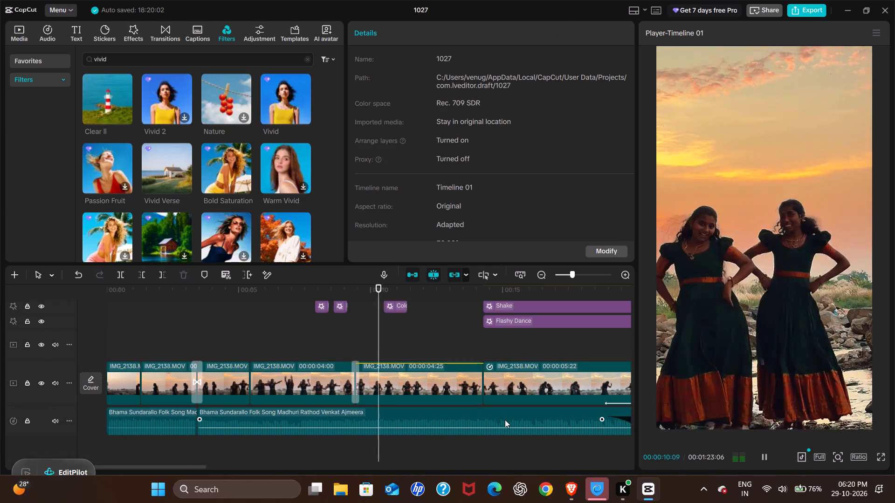
{"action": "scroll", "coordinate": [501, 413], "scroll_direction": "left", "scroll_amount": 3}
{"action": "key", "text": "space"}
{"action": "scroll", "coordinate": [459, 361], "scroll_direction": "left", "scroll_amount": 5}
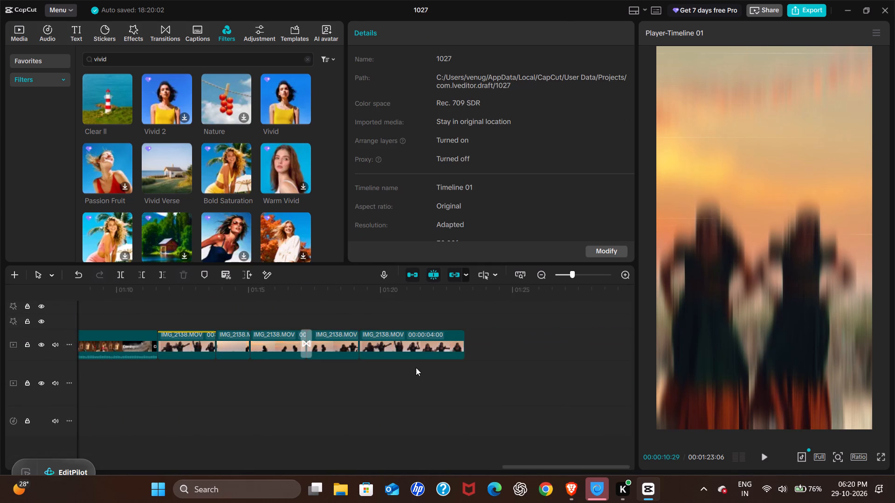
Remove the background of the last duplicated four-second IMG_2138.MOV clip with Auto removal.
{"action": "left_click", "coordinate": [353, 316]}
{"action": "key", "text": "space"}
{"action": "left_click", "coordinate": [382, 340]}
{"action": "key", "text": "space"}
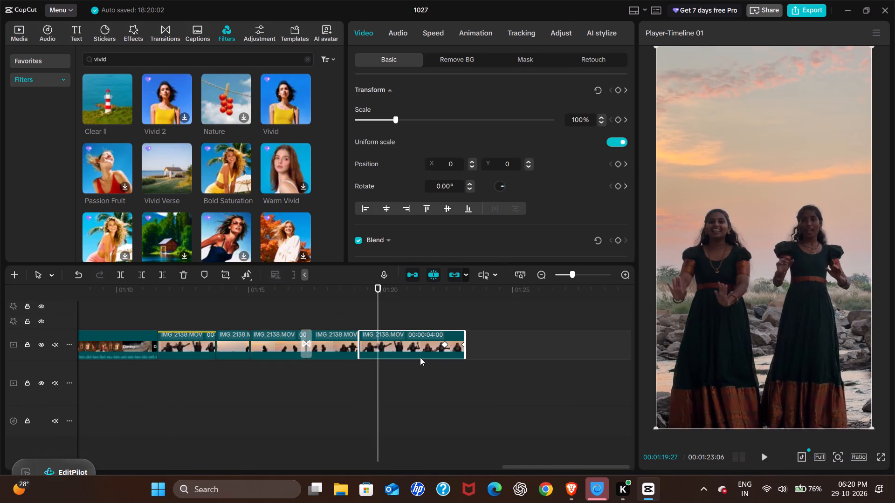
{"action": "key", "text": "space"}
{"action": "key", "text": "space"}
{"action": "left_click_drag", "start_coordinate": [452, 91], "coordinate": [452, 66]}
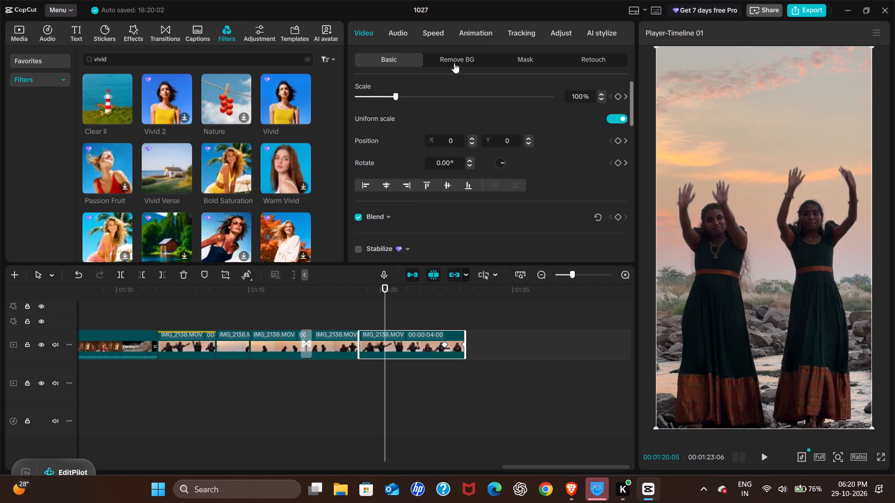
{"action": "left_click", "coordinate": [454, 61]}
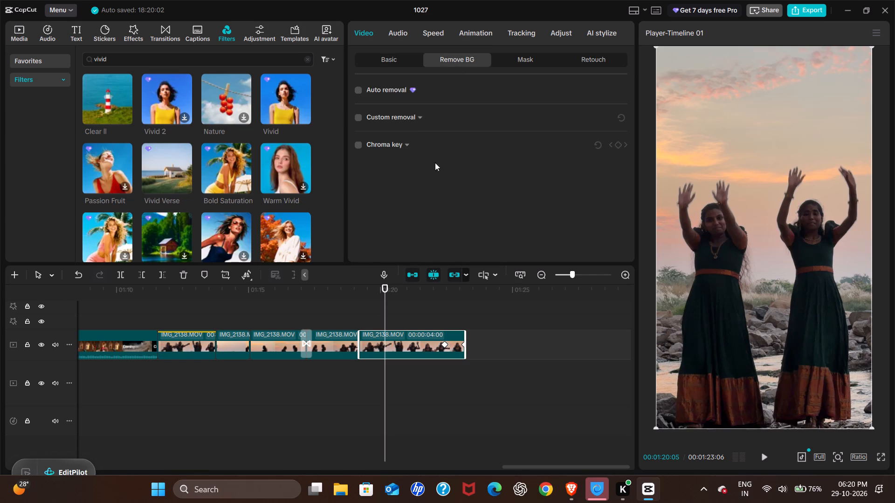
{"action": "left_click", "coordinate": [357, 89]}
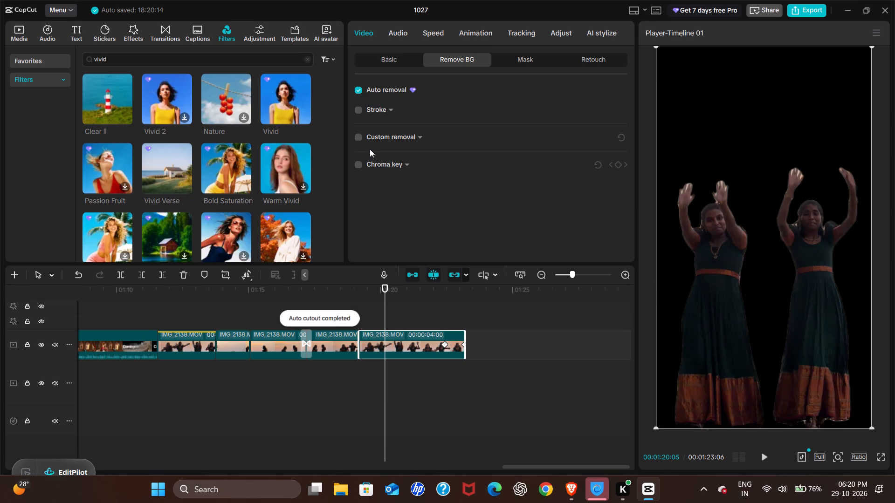
Play the last duplicated clip through to the timeline's end to check the cutout.
{"action": "left_click", "coordinate": [351, 309]}
{"action": "key", "text": "space"}
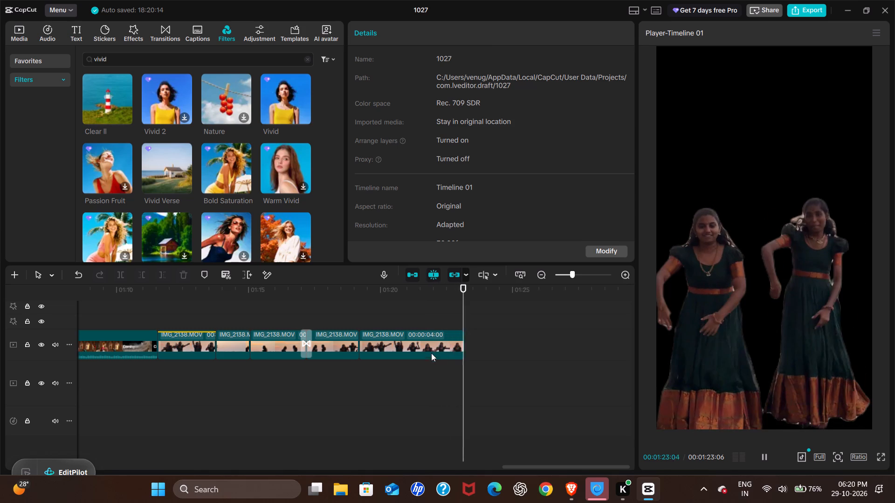
{"action": "key", "text": "space"}
{"action": "key", "text": "space"}
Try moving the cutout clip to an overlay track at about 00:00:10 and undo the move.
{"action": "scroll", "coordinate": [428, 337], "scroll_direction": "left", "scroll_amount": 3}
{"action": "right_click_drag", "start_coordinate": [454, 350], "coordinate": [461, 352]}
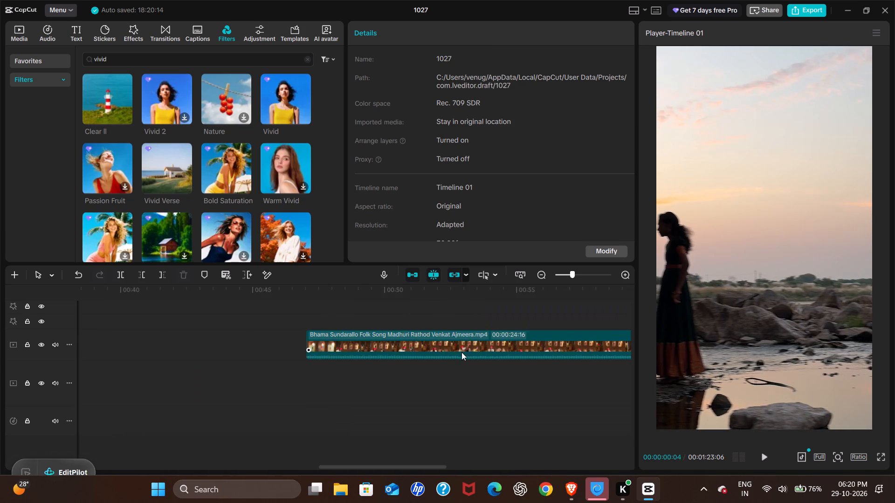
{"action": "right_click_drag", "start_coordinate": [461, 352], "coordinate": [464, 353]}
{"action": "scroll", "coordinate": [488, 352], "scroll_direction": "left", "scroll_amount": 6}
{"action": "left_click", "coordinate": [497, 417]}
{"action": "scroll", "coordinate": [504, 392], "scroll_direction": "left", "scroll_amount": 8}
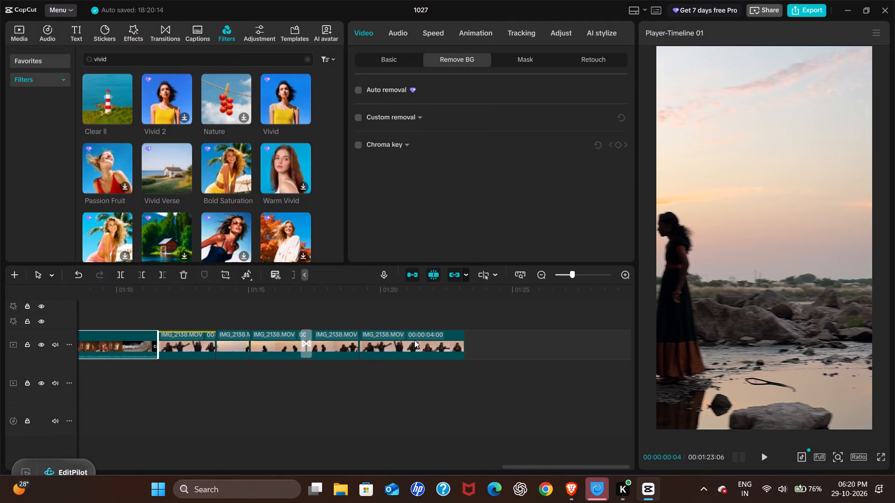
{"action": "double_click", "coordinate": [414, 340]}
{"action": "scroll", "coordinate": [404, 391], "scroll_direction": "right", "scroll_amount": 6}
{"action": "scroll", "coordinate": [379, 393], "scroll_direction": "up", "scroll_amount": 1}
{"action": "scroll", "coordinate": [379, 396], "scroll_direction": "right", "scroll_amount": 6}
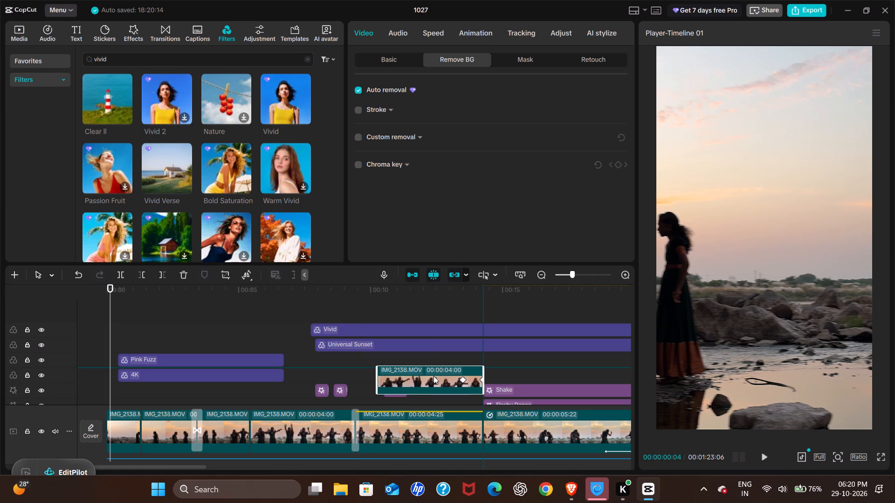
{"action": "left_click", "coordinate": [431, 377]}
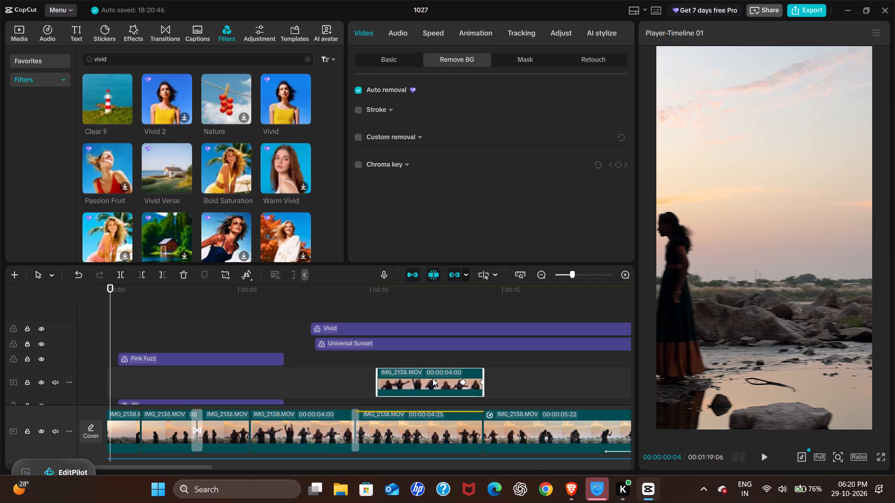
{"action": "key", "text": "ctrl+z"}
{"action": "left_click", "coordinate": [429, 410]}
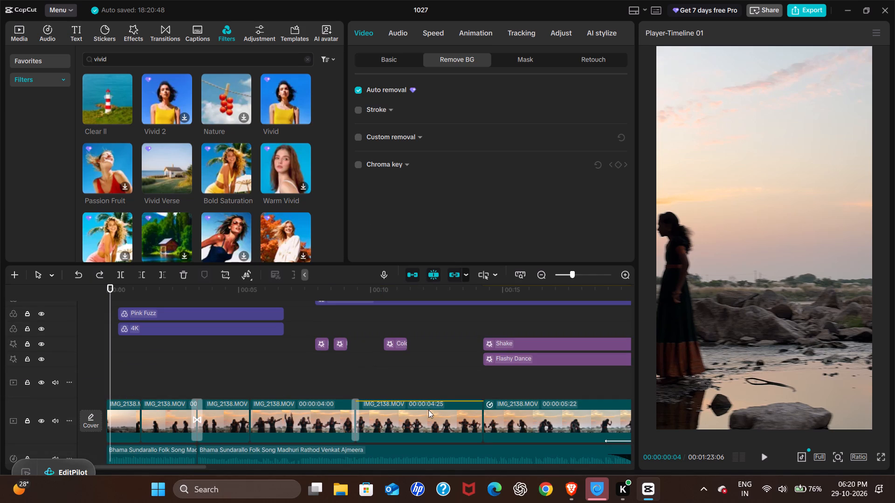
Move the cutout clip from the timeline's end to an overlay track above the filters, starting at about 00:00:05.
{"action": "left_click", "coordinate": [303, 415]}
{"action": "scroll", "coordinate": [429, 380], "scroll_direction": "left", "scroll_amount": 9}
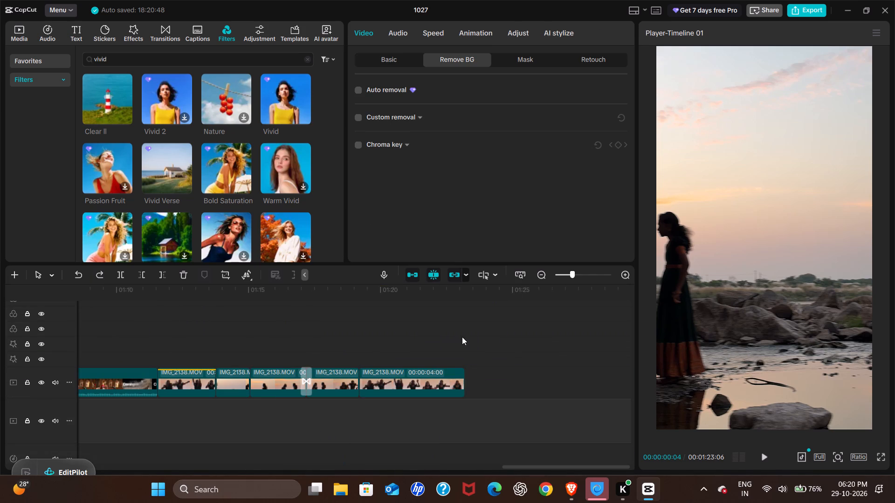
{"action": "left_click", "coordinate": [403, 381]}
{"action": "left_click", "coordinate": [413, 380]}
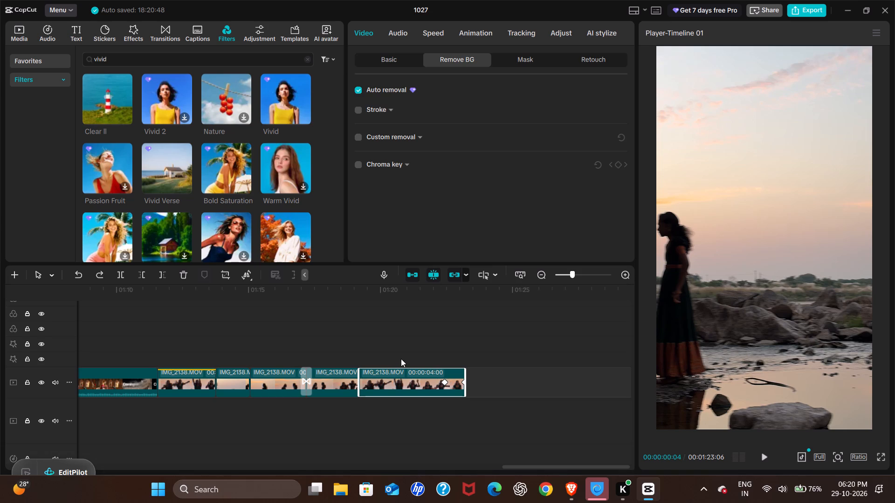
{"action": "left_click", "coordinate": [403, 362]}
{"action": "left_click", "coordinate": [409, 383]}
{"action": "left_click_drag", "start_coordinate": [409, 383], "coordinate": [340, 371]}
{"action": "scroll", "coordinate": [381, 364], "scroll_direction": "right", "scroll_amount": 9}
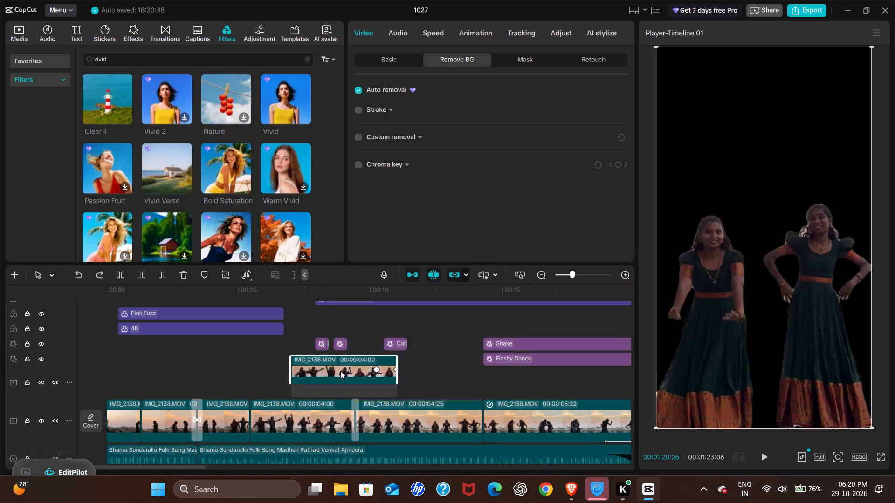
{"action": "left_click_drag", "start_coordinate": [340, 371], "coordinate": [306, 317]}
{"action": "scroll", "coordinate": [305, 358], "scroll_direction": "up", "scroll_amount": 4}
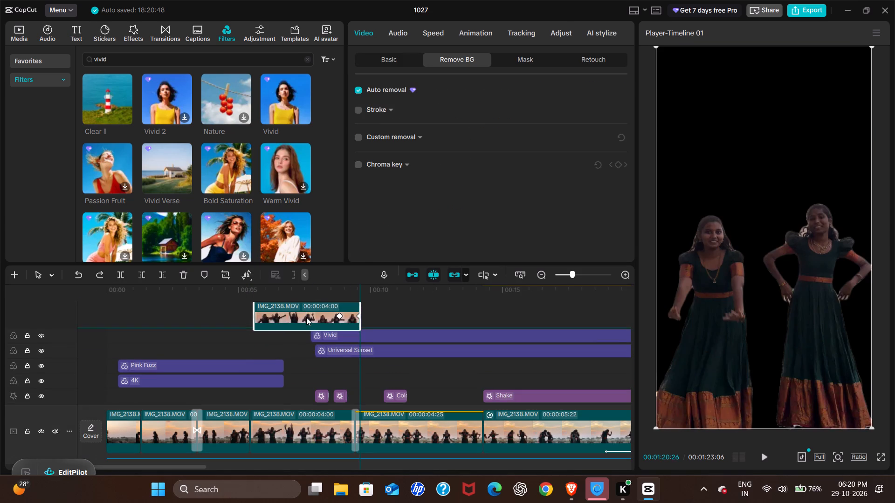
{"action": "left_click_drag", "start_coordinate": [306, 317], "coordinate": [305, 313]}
Play from about 00:00:04 to 00:00:08 in full screen to check the cutout over the filtered background.
{"action": "left_click", "coordinate": [204, 335]}
{"action": "key", "text": "z"}
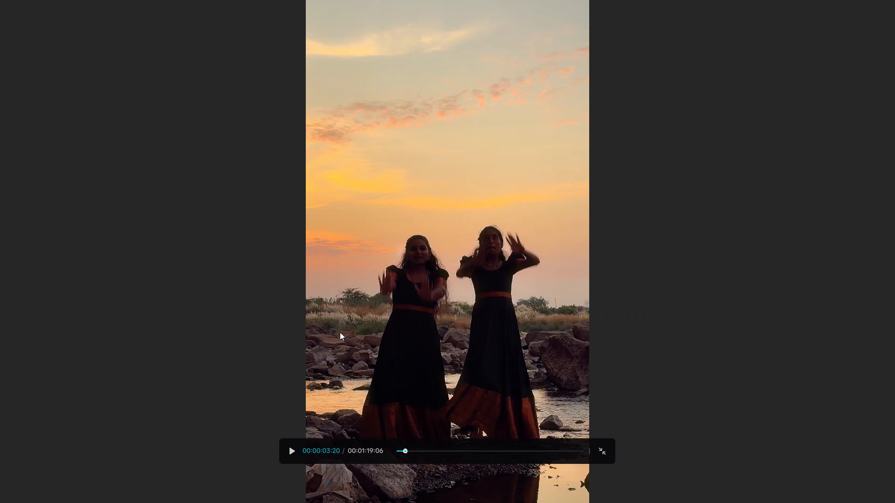
{"action": "key", "text": "space"}
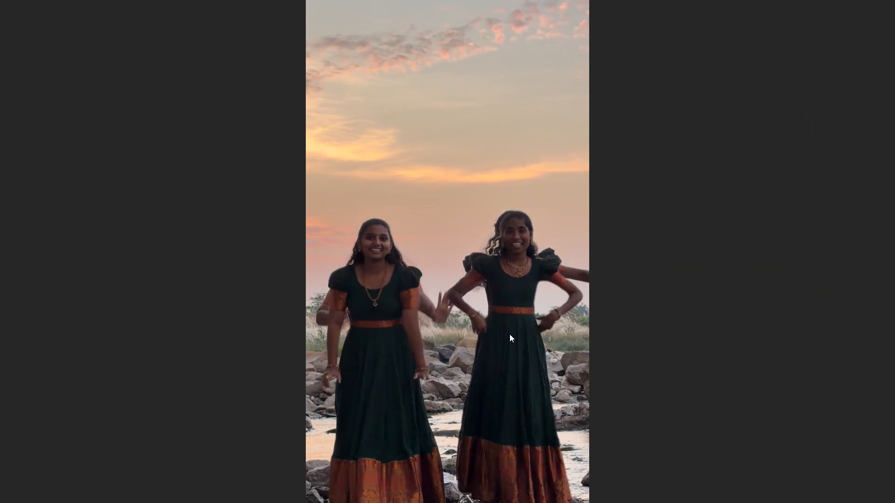
{"action": "key", "text": "Escape"}
{"action": "key", "text": "space"}
{"action": "scroll", "coordinate": [360, 319], "scroll_direction": "down", "scroll_amount": 1}
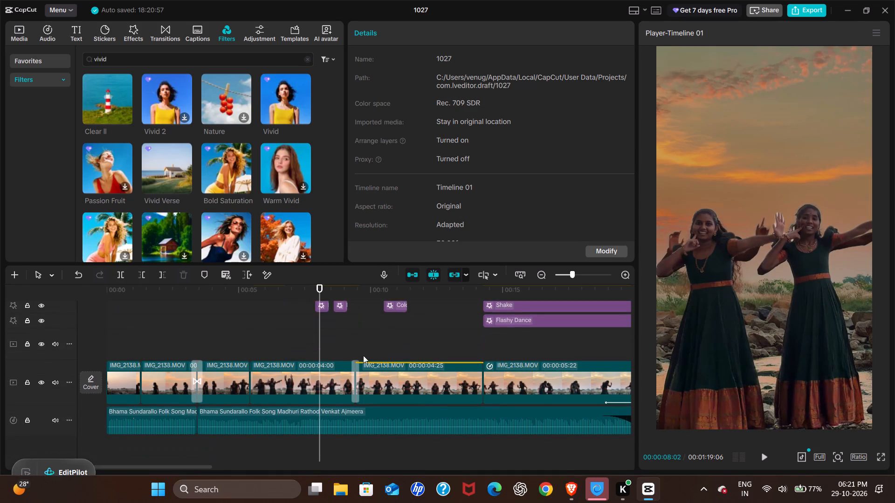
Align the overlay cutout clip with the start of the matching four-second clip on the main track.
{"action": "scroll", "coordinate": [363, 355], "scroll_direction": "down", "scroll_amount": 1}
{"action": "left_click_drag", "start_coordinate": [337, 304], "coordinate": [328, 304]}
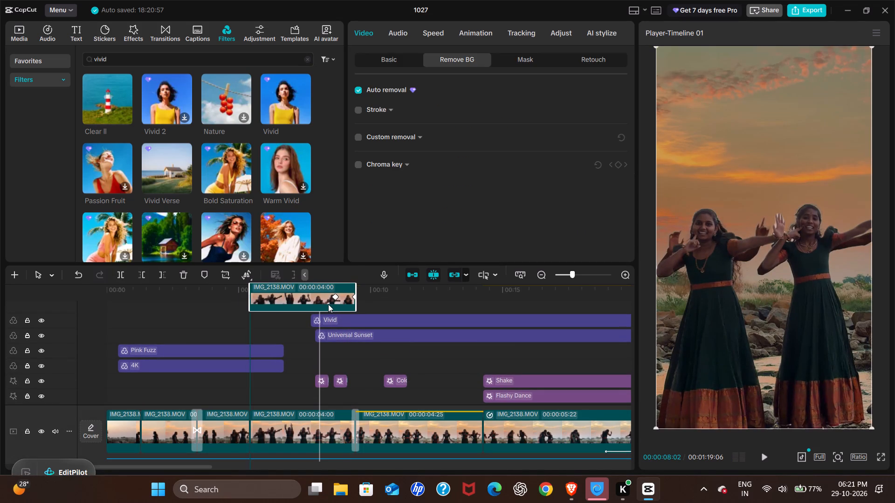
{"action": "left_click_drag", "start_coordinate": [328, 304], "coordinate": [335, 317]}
Play from about 00:00:05 to 00:00:08 to check the alignment of the overlay cutout with the main clip.
{"action": "left_click", "coordinate": [248, 331]}
{"action": "key", "text": "space"}
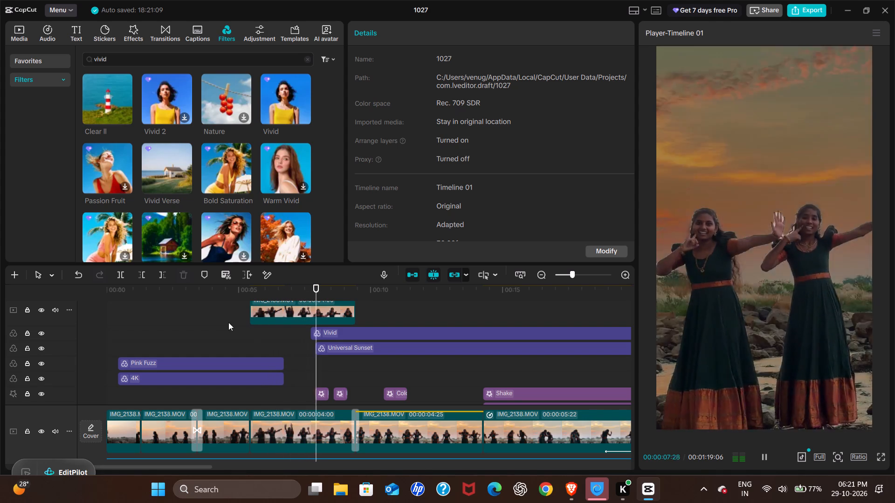
{"action": "left_click", "coordinate": [226, 322]}
{"action": "key", "text": "space"}
Extend the Pink Fuzz and 4K filters over the opening clips to end at about 00:00:09.
{"action": "left_click", "coordinate": [275, 363]}
{"action": "key", "text": "space"}
{"action": "left_click_drag", "start_coordinate": [284, 364], "coordinate": [337, 370]}
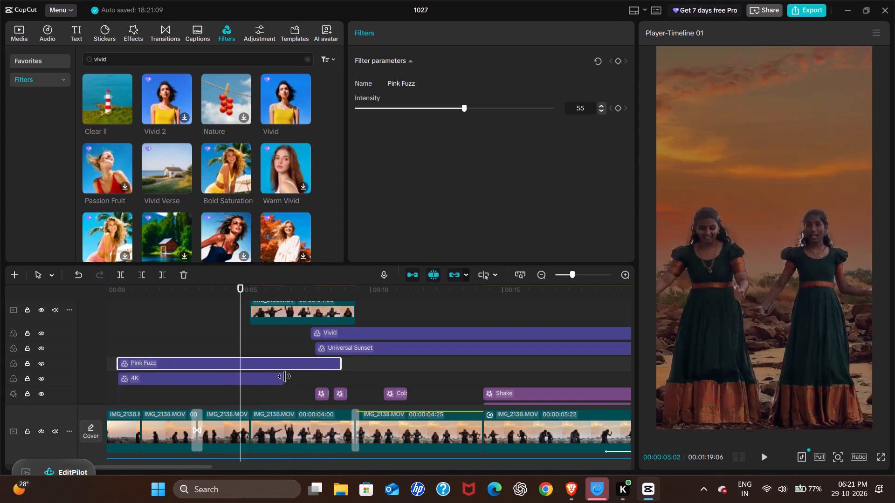
{"action": "left_click", "coordinate": [272, 376]}
{"action": "left_click_drag", "start_coordinate": [283, 377], "coordinate": [348, 381]}
Play from about 00:00:04 to check the cutout clip under the extended Pink Fuzz and 4K filters.
{"action": "left_click", "coordinate": [208, 343]}
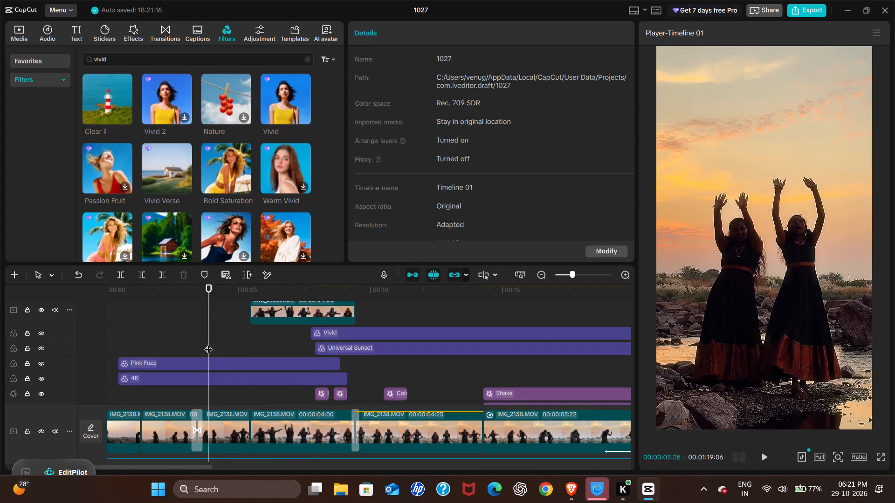
{"action": "key", "text": "z"}
{"action": "key", "text": "space"}
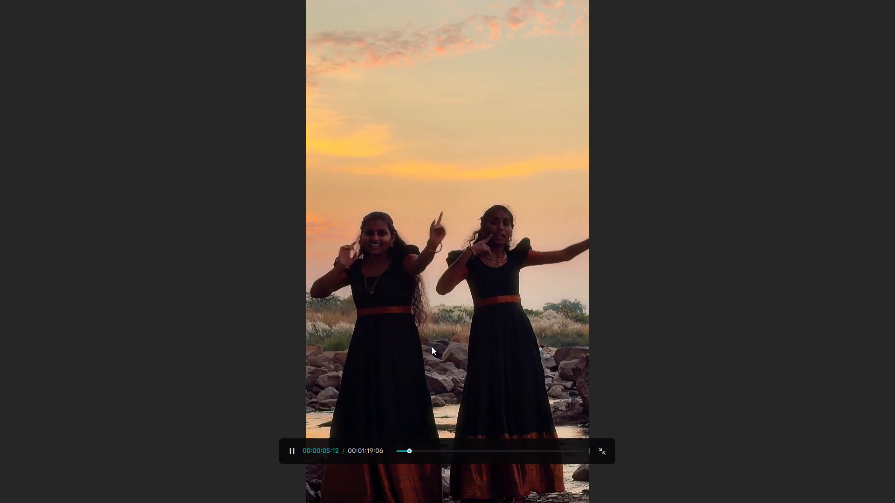
{"action": "key", "text": "Escape"}
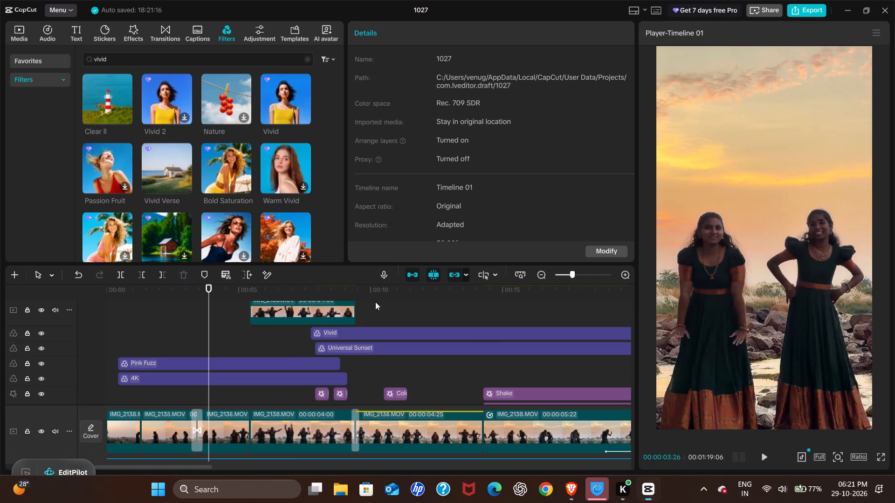
{"action": "key", "text": "space"}
{"action": "key", "text": "space"}
{"action": "key", "text": "space"}
{"action": "key", "text": "space"}
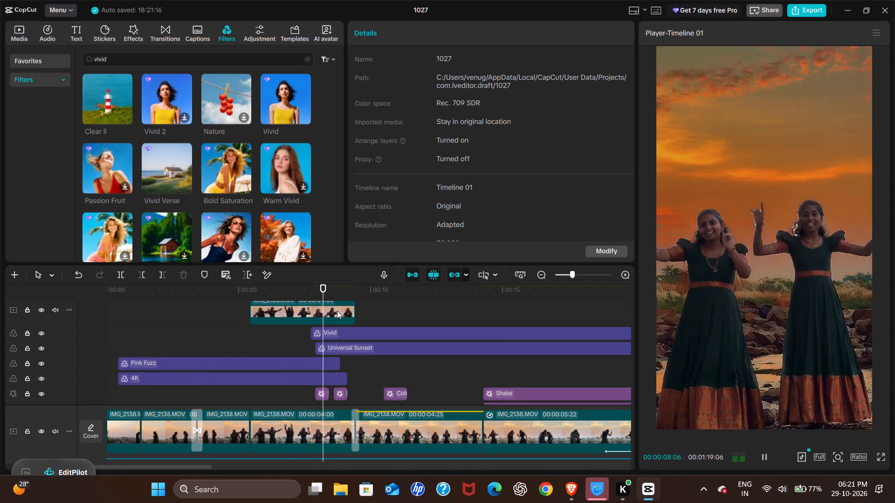
Replay from about 00:00:04 to 00:00:12 in full screen to compare the cutout section with the following clip.
{"action": "left_click", "coordinate": [229, 330]}
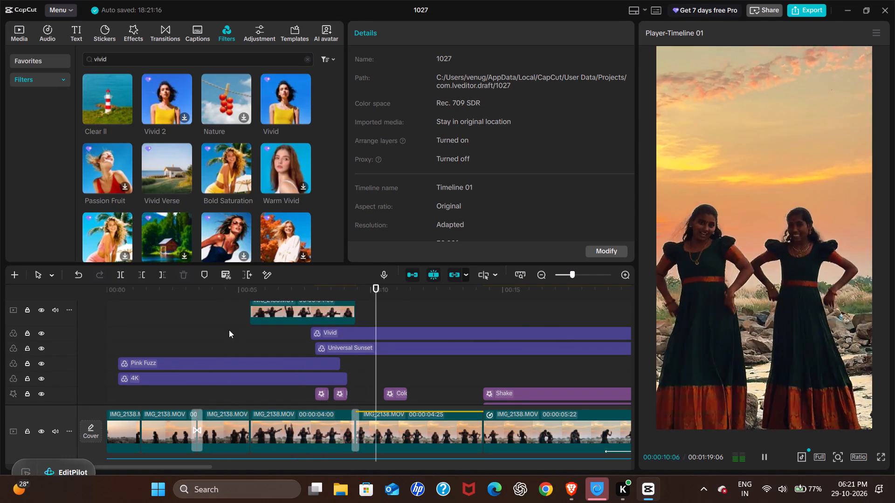
{"action": "key", "text": "z"}
{"action": "key", "text": "space"}
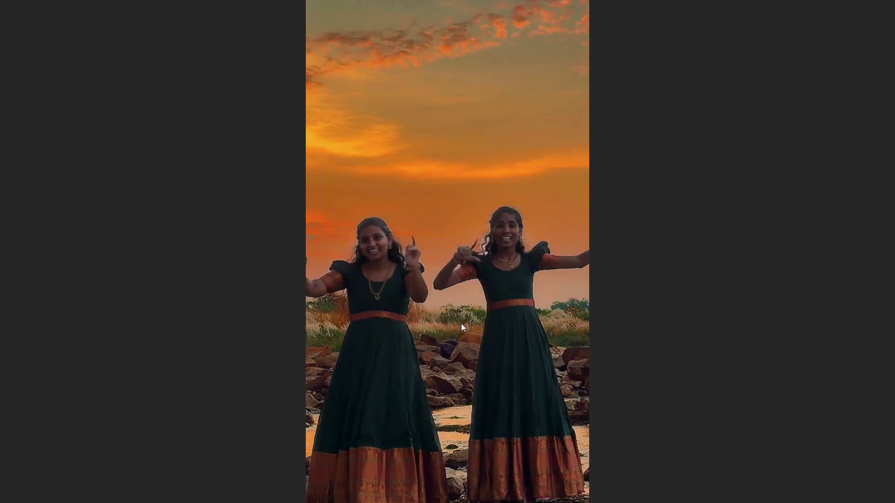
{"action": "key", "text": "space"}
{"action": "key", "text": "space"}
{"action": "key", "text": "space"}
{"action": "key", "text": "space"}
{"action": "key", "text": "space"}
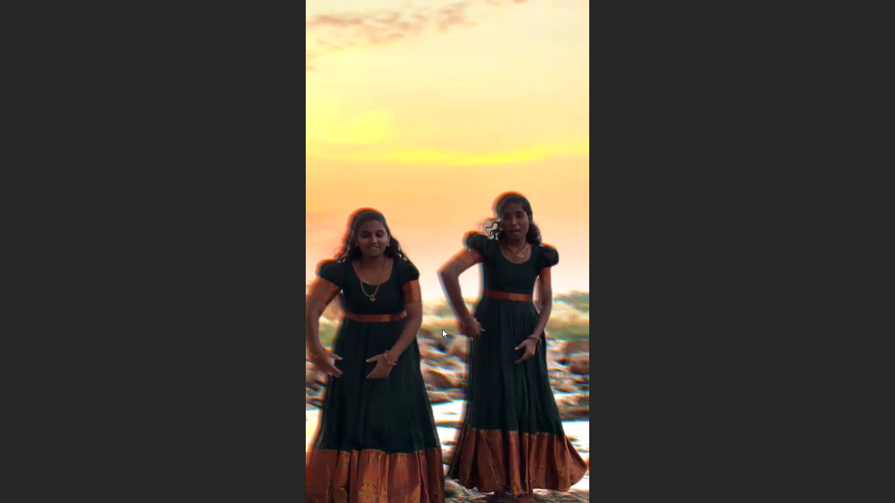
{"action": "key", "text": "space"}
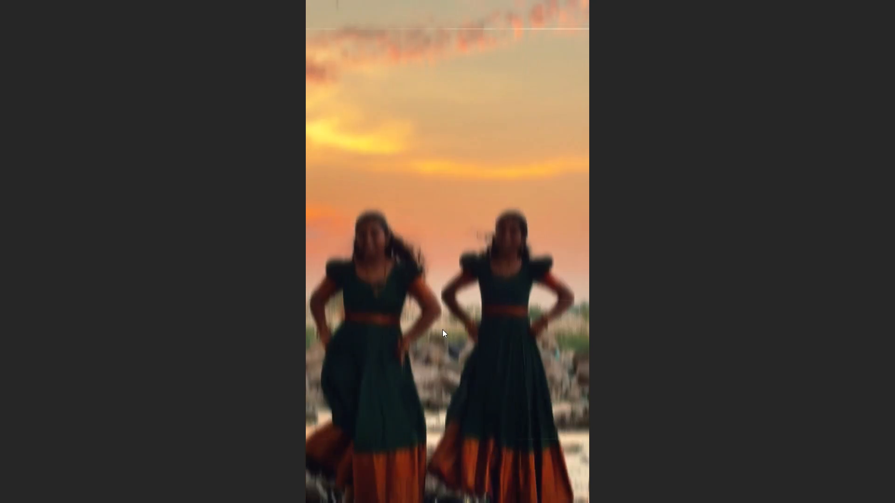
{"action": "key", "text": "Escape"}
{"action": "key", "text": "space"}
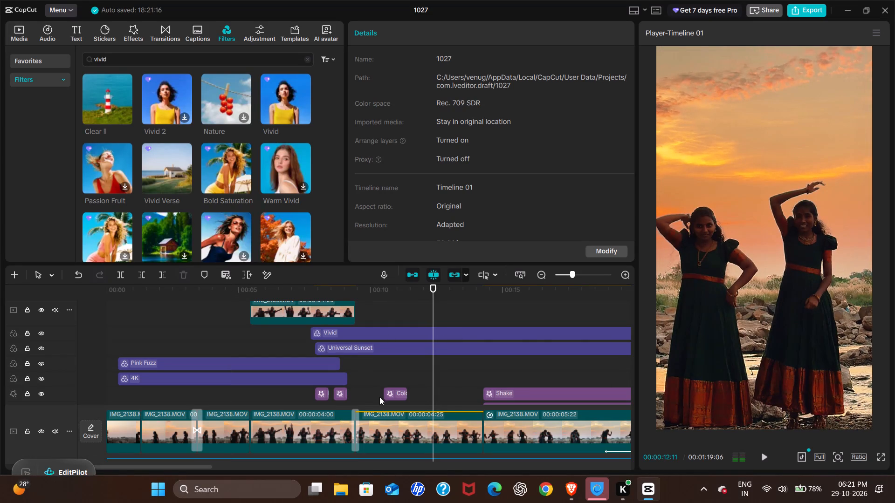
Delete the cutout overlay clip above the early filters.
{"action": "scroll", "coordinate": [386, 407], "scroll_direction": "down", "scroll_amount": 1}
{"action": "left_click", "coordinate": [417, 356]}
{"action": "scroll", "coordinate": [399, 354], "scroll_direction": "up", "scroll_amount": 2}
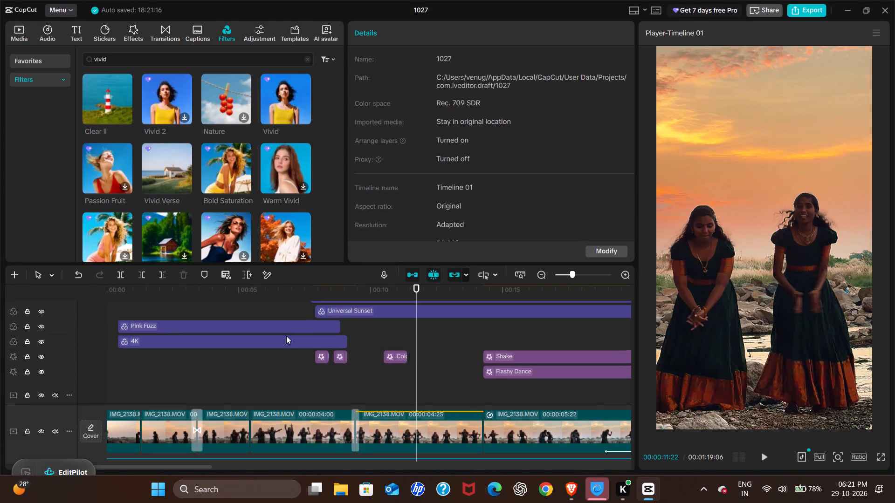
{"action": "scroll", "coordinate": [286, 336], "scroll_direction": "up", "scroll_amount": 3}
{"action": "left_click", "coordinate": [292, 344]}
{"action": "key", "text": "Delete"}
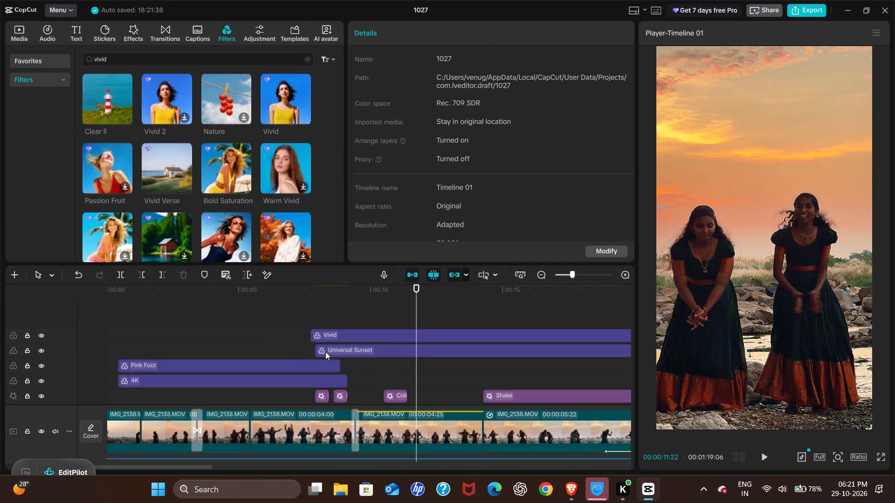
Delete the last three IMG_2138.MOV clips on the overlay track, between about 00:01:13 and 00:01:19.
{"action": "scroll", "coordinate": [380, 348], "scroll_direction": "left", "scroll_amount": 7}
{"action": "scroll", "coordinate": [405, 360], "scroll_direction": "up", "scroll_amount": 4}
{"action": "scroll", "coordinate": [388, 363], "scroll_direction": "down", "scroll_amount": 3}
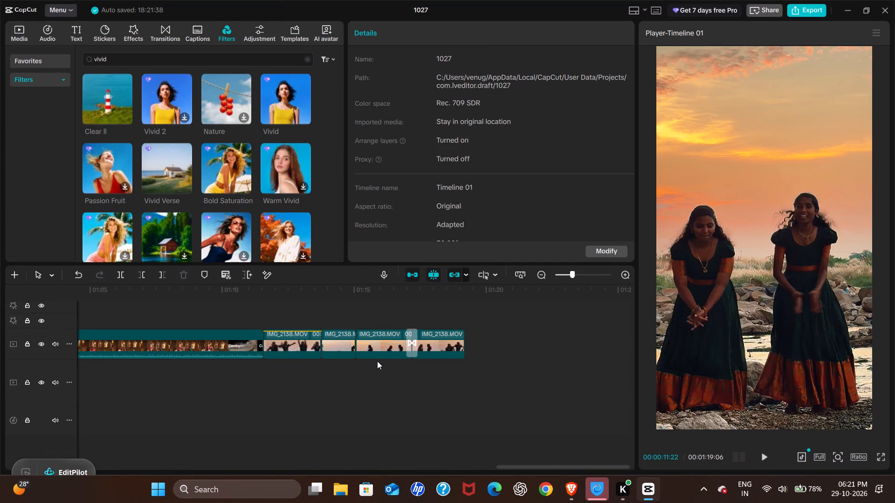
{"action": "left_click", "coordinate": [282, 338]}
{"action": "left_click", "coordinate": [343, 328]}
{"action": "left_click_drag", "start_coordinate": [343, 319], "coordinate": [441, 353]}
{"action": "left_click_drag", "start_coordinate": [489, 337], "coordinate": [475, 347]}
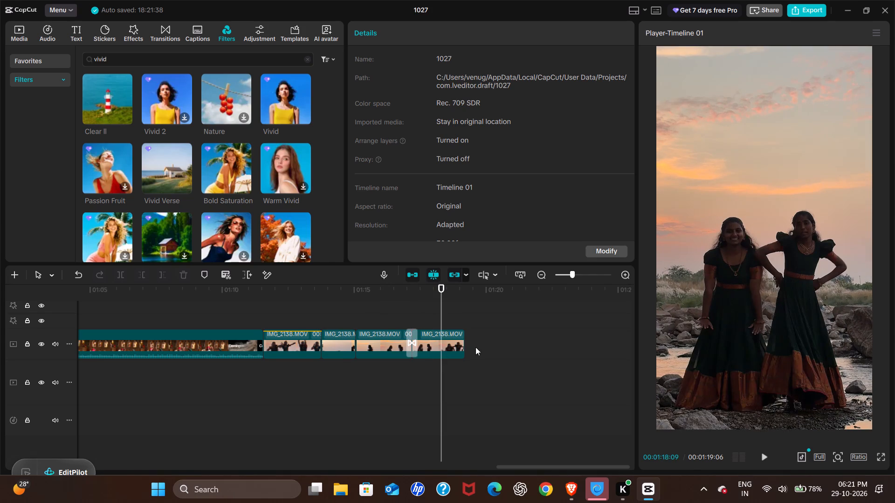
{"action": "left_click_drag", "start_coordinate": [475, 347], "coordinate": [320, 349]}
{"action": "left_click", "coordinate": [341, 349]}
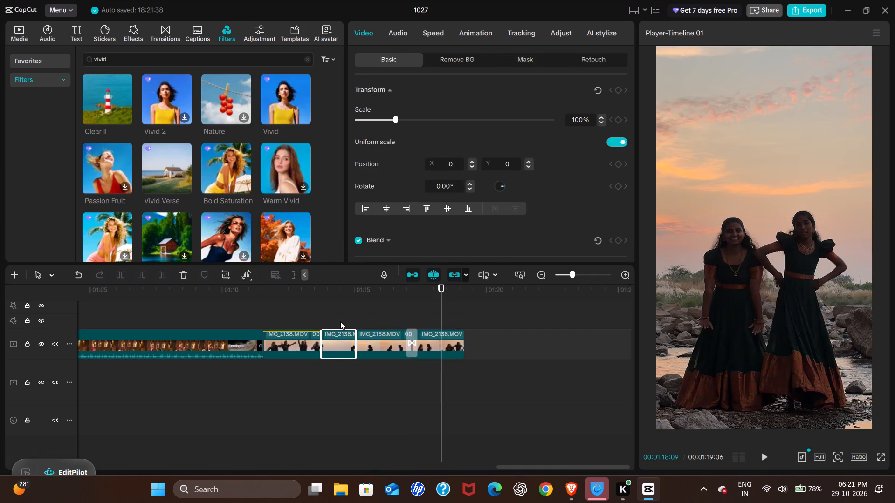
{"action": "left_click_drag", "start_coordinate": [340, 316], "coordinate": [451, 353]}
{"action": "key", "text": "Delete"}
Delete the long Bhama Sundarallo Folk Song video clip from the overlay track.
{"action": "left_click", "coordinate": [332, 337]}
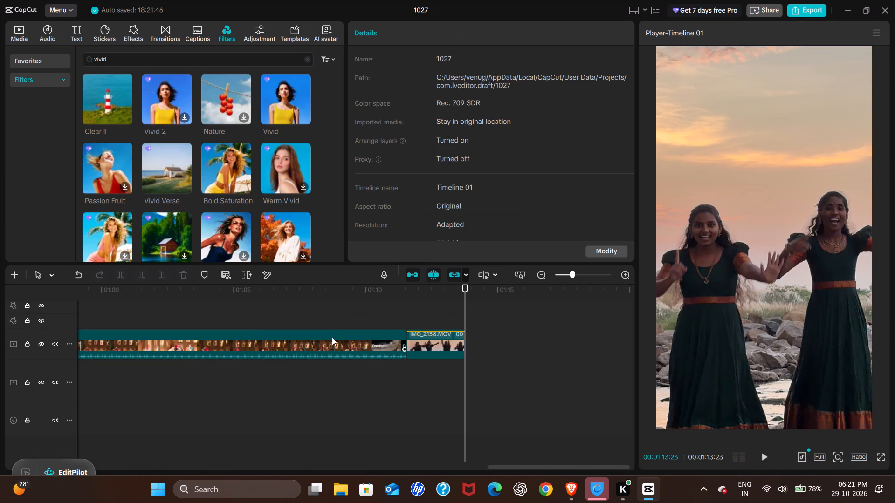
{"action": "scroll", "coordinate": [332, 339], "scroll_direction": "right", "scroll_amount": 1}
{"action": "left_click", "coordinate": [379, 320]}
{"action": "key", "text": "space"}
{"action": "left_click", "coordinate": [427, 348]}
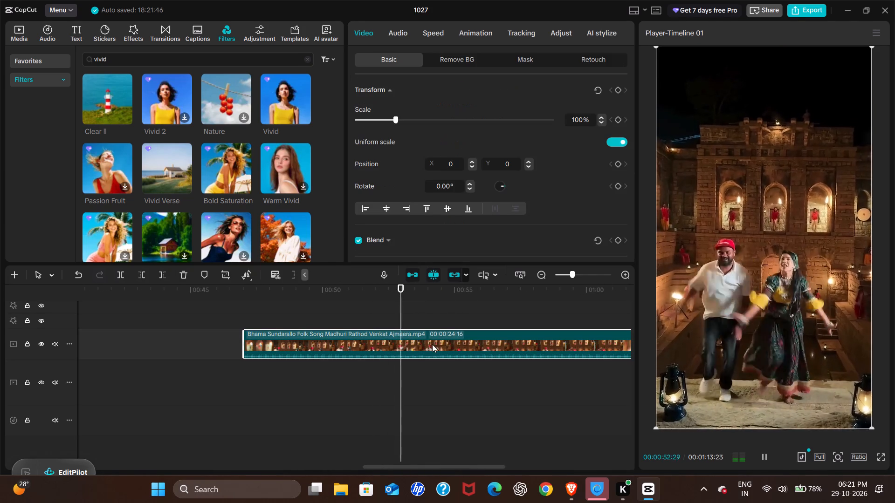
{"action": "key", "text": "Delete"}
Move the remaining IMG_2138.MOV overlay clip earlier on its track, starting at about 00:00:55.
{"action": "scroll", "coordinate": [430, 338], "scroll_direction": "left", "scroll_amount": 3}
{"action": "scroll", "coordinate": [430, 339], "scroll_direction": "down", "scroll_amount": 7, "text": "ctrl"}
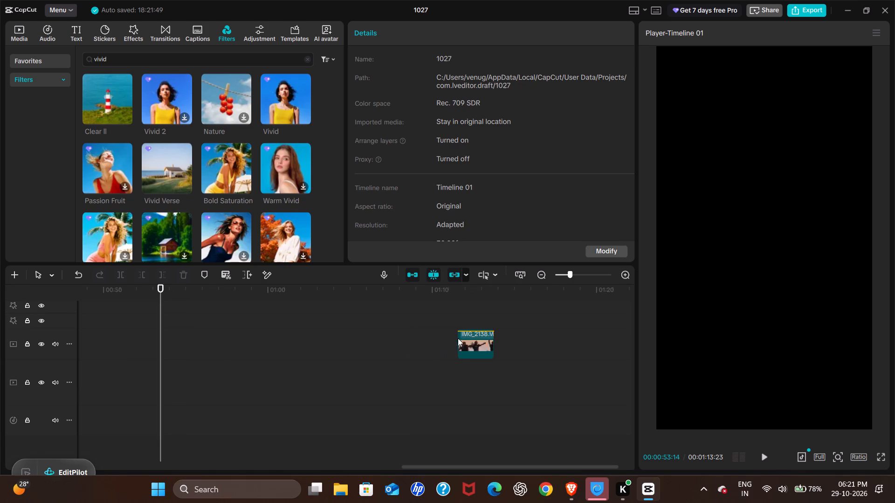
{"action": "left_click_drag", "start_coordinate": [474, 342], "coordinate": [246, 349]}
{"action": "scroll", "coordinate": [267, 344], "scroll_direction": "right", "scroll_amount": 2}
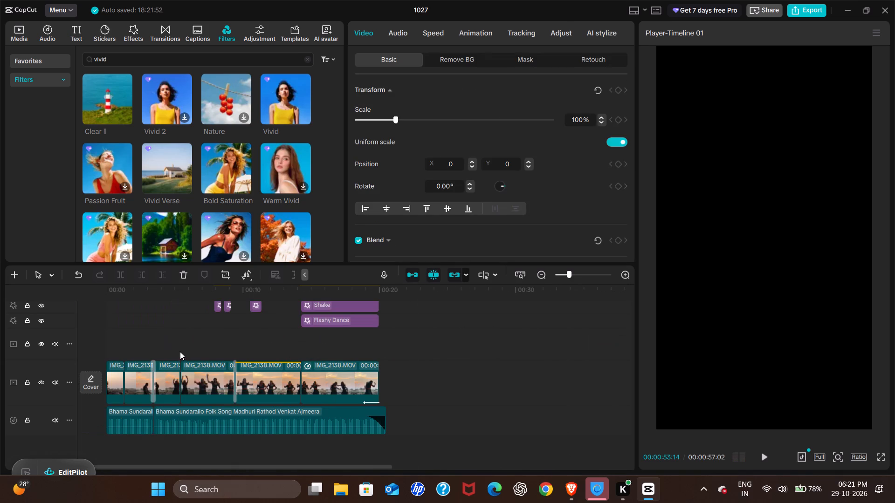
Copy the first five main-track clips and paste them on the overlay track directly after the clip ending at about 00:00:57.
{"action": "scroll", "coordinate": [246, 343], "scroll_direction": "right", "scroll_amount": 1}
{"action": "left_click", "coordinate": [228, 347]}
{"action": "left_click", "coordinate": [267, 348]}
{"action": "key", "text": "space"}
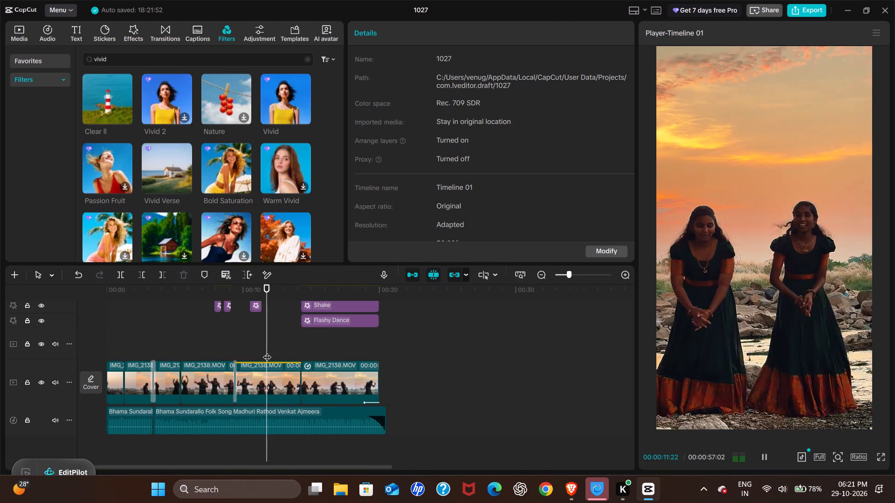
{"action": "left_click", "coordinate": [275, 352]}
{"action": "left_click_drag", "start_coordinate": [284, 345], "coordinate": [130, 386]}
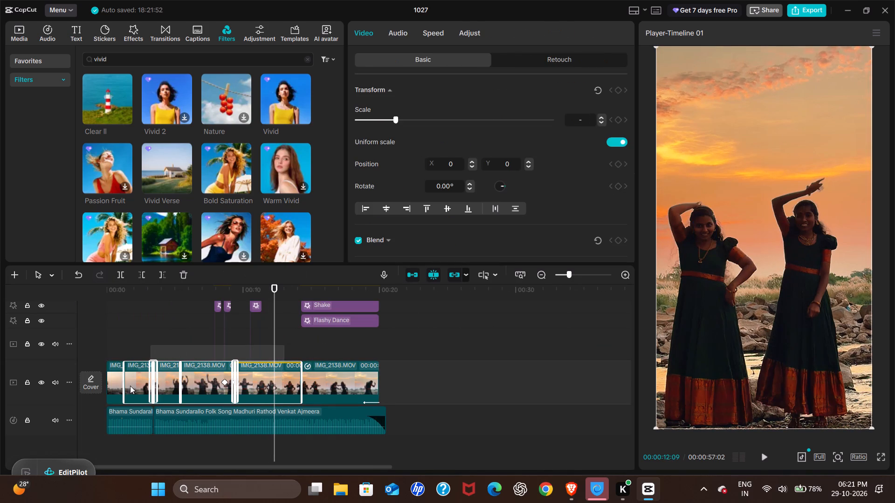
{"action": "left_click_drag", "start_coordinate": [130, 386], "coordinate": [112, 386]}
{"action": "key", "text": "ctrl+c"}
{"action": "scroll", "coordinate": [370, 373], "scroll_direction": "left", "scroll_amount": 7}
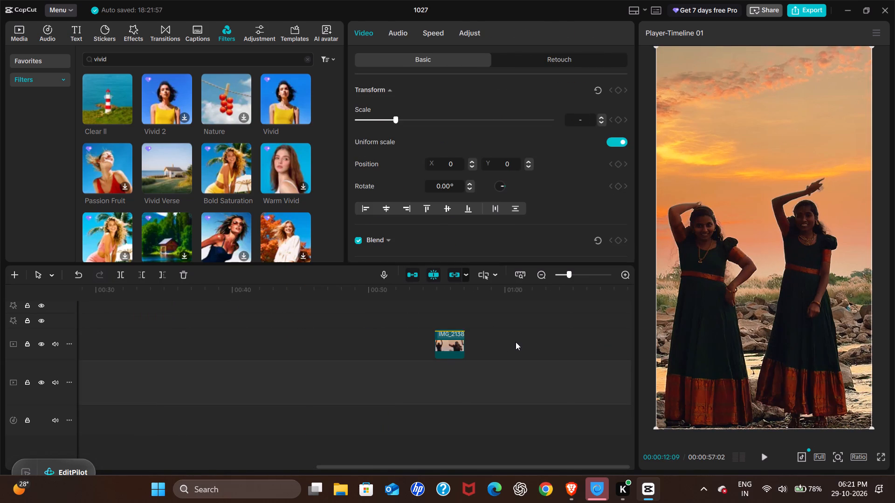
{"action": "left_click", "coordinate": [516, 342]}
{"action": "key", "text": "ctrl+v"}
Apply automatic background removal to the first of the five pasted overlay clips.
{"action": "left_click", "coordinate": [475, 324]}
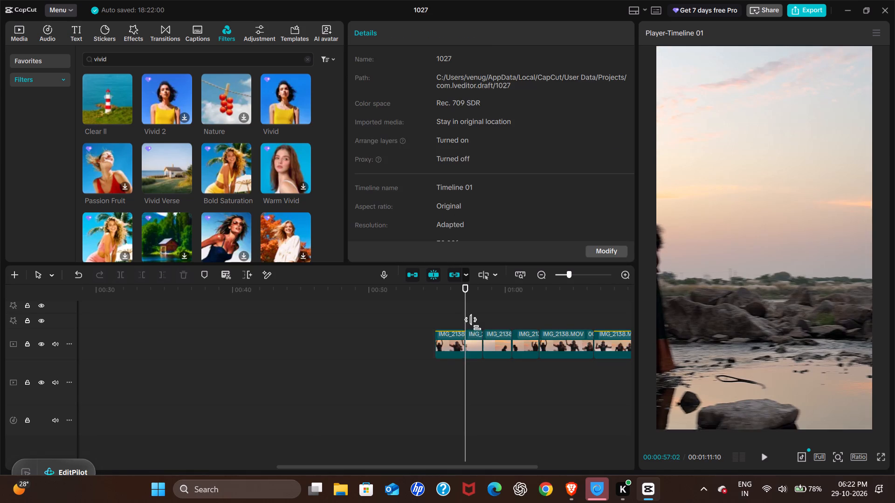
{"action": "left_click", "coordinate": [475, 336]}
{"action": "left_click", "coordinate": [478, 313]}
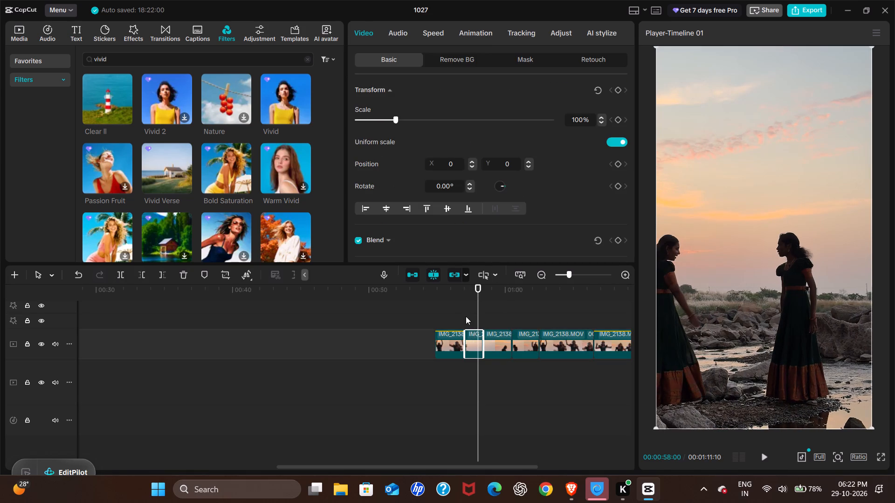
{"action": "left_click_drag", "start_coordinate": [466, 317], "coordinate": [606, 352]}
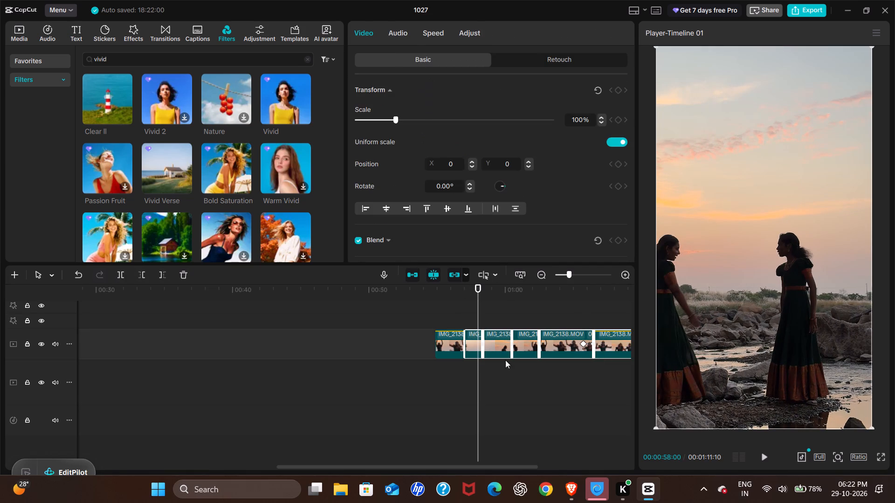
{"action": "left_click", "coordinate": [466, 347]}
{"action": "left_click", "coordinate": [476, 347]}
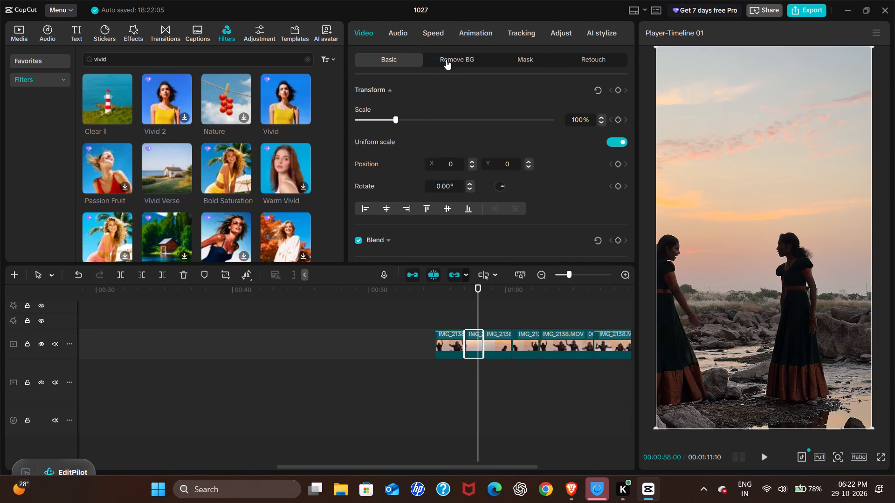
{"action": "left_click", "coordinate": [446, 60]}
{"action": "left_click", "coordinate": [358, 89]}
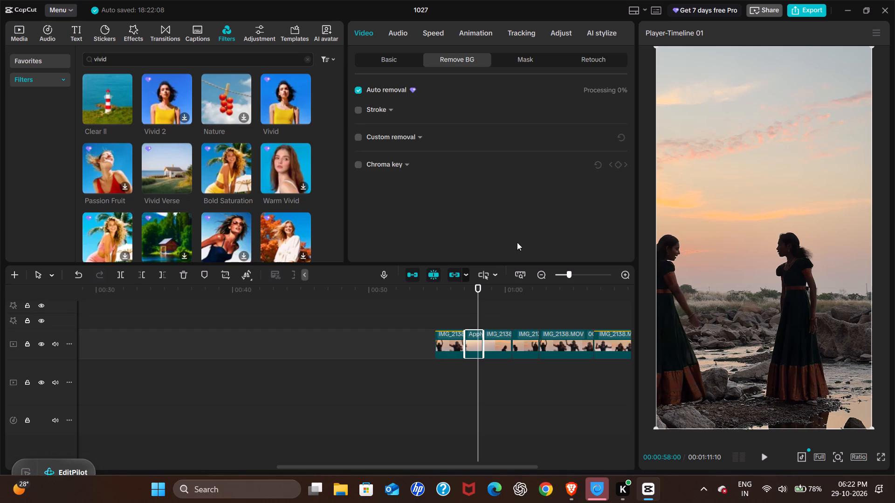
Apply automatic background removal to each of the other four pasted overlay clips.
{"action": "left_click", "coordinate": [503, 350]}
{"action": "left_click", "coordinate": [354, 91]}
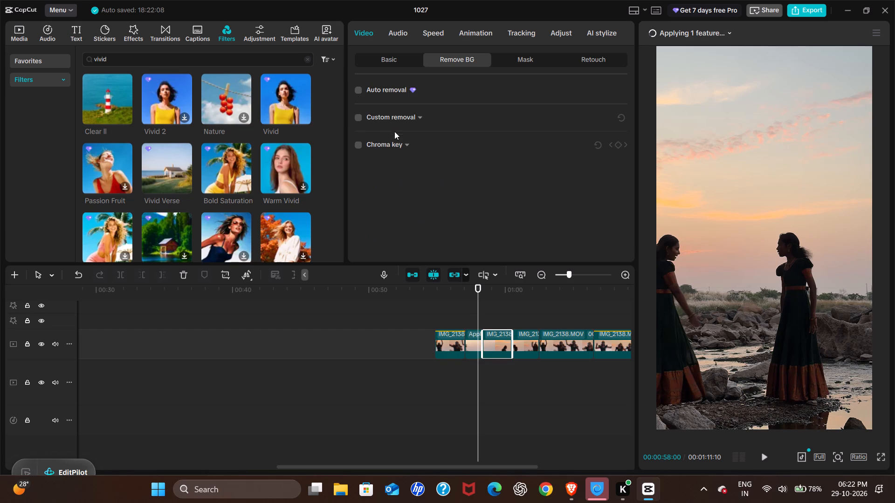
{"action": "left_click", "coordinate": [356, 88]}
{"action": "left_click", "coordinate": [530, 340]}
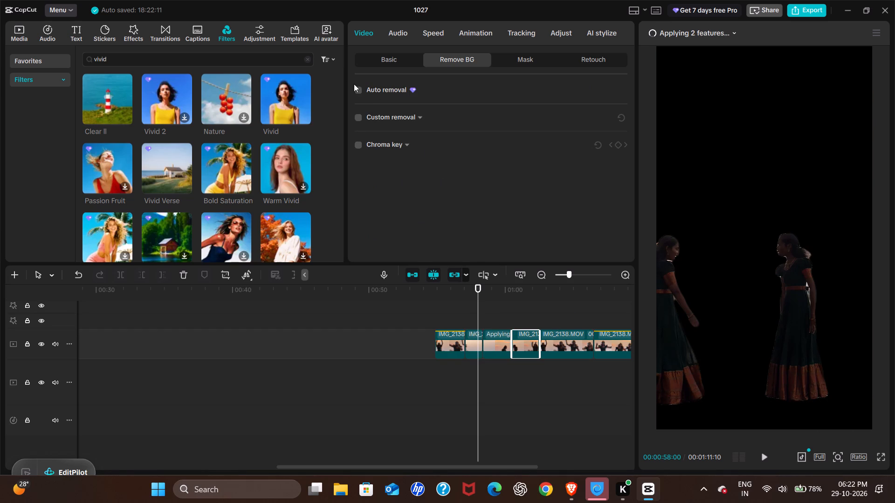
{"action": "left_click", "coordinate": [357, 92]}
{"action": "left_click", "coordinate": [558, 343]}
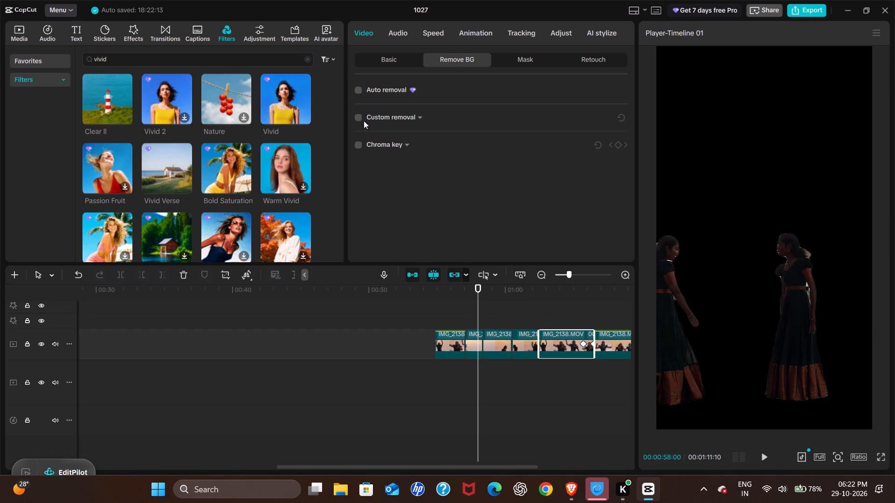
{"action": "left_click", "coordinate": [357, 90]}
{"action": "left_click", "coordinate": [609, 344]}
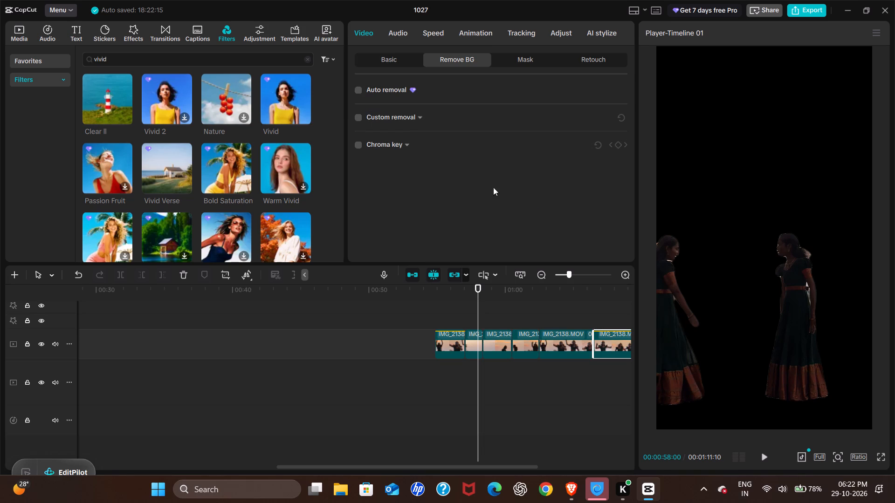
{"action": "left_click", "coordinate": [357, 89]}
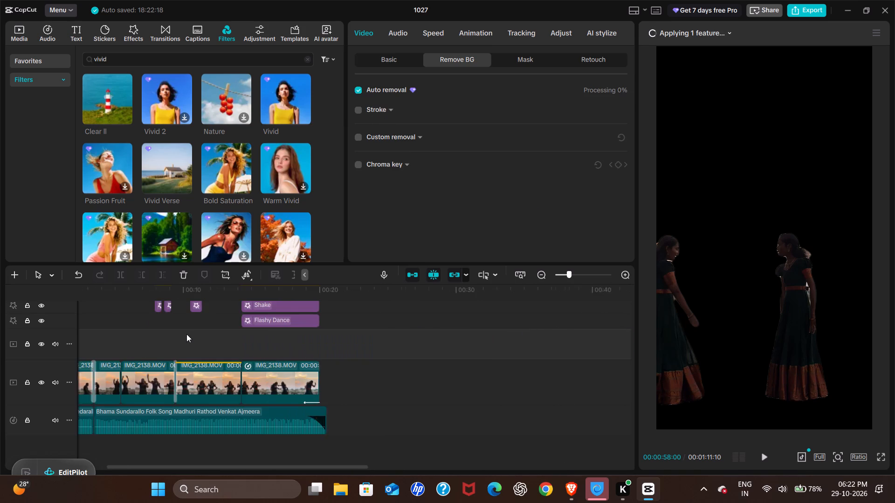
Extend the beginnings of the Pink Fuzz and 4K filters back to 00:00:00.
{"action": "scroll", "coordinate": [184, 325], "scroll_direction": "right", "scroll_amount": 1}
{"action": "left_click", "coordinate": [122, 349]}
{"action": "left_click_drag", "start_coordinate": [140, 340], "coordinate": [116, 340]}
{"action": "left_click_drag", "start_coordinate": [114, 344], "coordinate": [66, 344]}
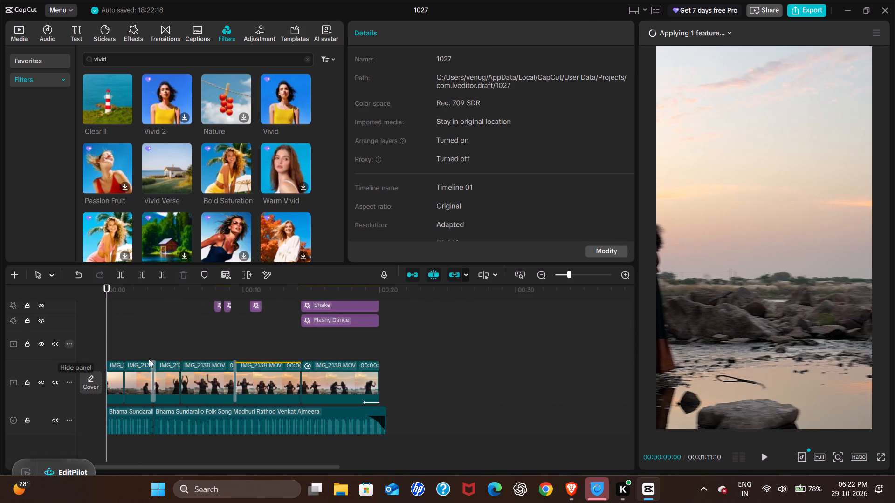
{"action": "key", "text": "space"}
{"action": "scroll", "coordinate": [141, 336], "scroll_direction": "up", "scroll_amount": 1}
{"action": "key", "text": "space"}
{"action": "left_click", "coordinate": [114, 363]}
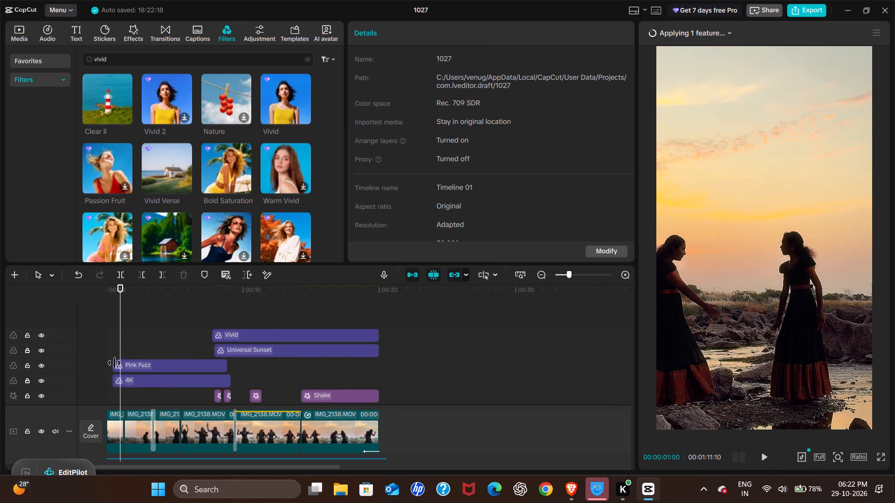
{"action": "left_click_drag", "start_coordinate": [113, 363], "coordinate": [99, 362]}
{"action": "left_click", "coordinate": [115, 379]}
{"action": "left_click_drag", "start_coordinate": [114, 379], "coordinate": [97, 367]}
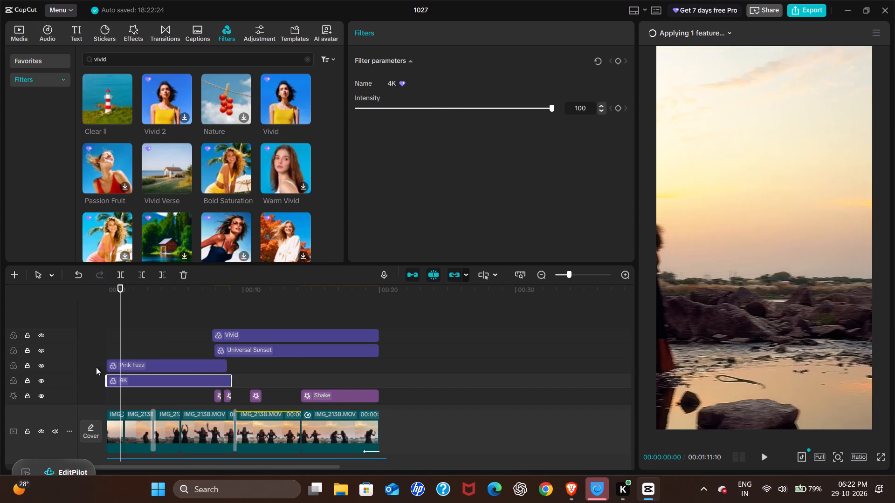
Preview the opening and the part around 00:00:11, and move the Vivid filter to start at 00:00:00.
{"action": "left_click", "coordinate": [122, 350]}
{"action": "left_click_drag", "start_coordinate": [122, 350], "coordinate": [86, 349]}
{"action": "key", "text": "space"}
{"action": "left_click", "coordinate": [257, 328]}
{"action": "left_click", "coordinate": [229, 316]}
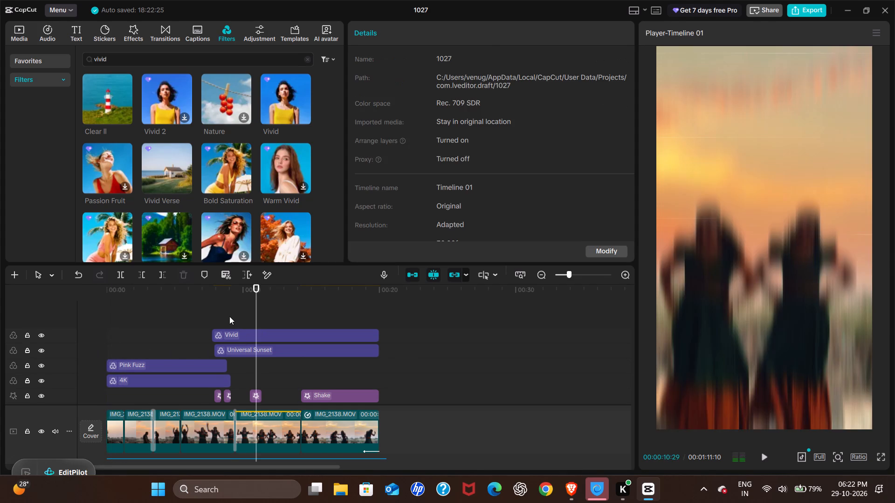
{"action": "left_click_drag", "start_coordinate": [238, 338], "coordinate": [117, 337]}
Play the opening from 00:00:00, partly in full screen, and the part around 00:00:08 to compare the filter looks.
{"action": "left_click", "coordinate": [108, 308]}
{"action": "key", "text": "space"}
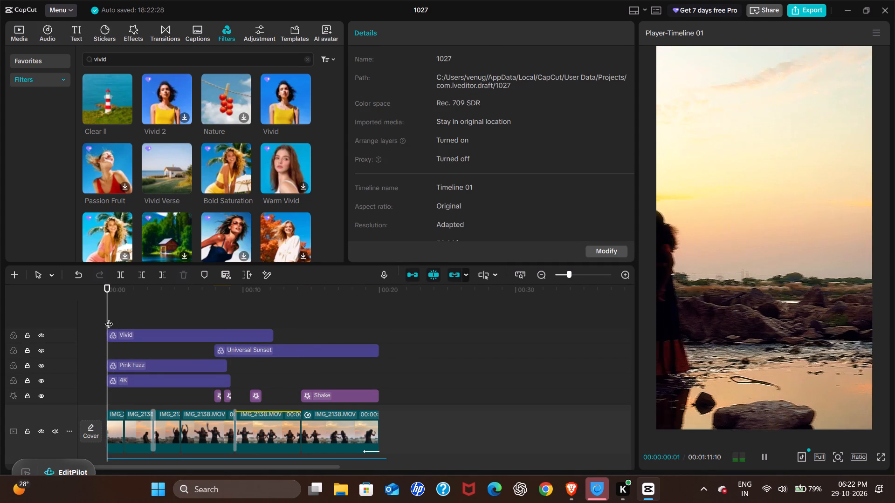
{"action": "key", "text": "z"}
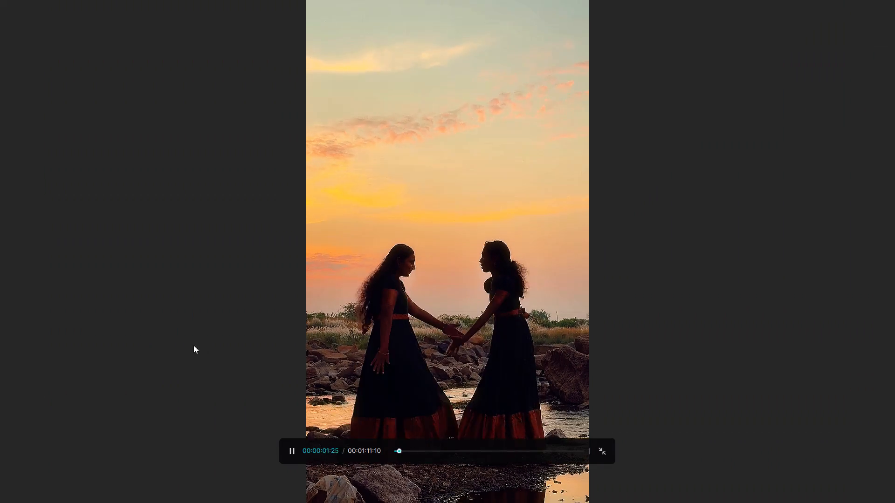
{"action": "key", "text": "Escape"}
{"action": "key", "text": "space"}
{"action": "key", "text": "space"}
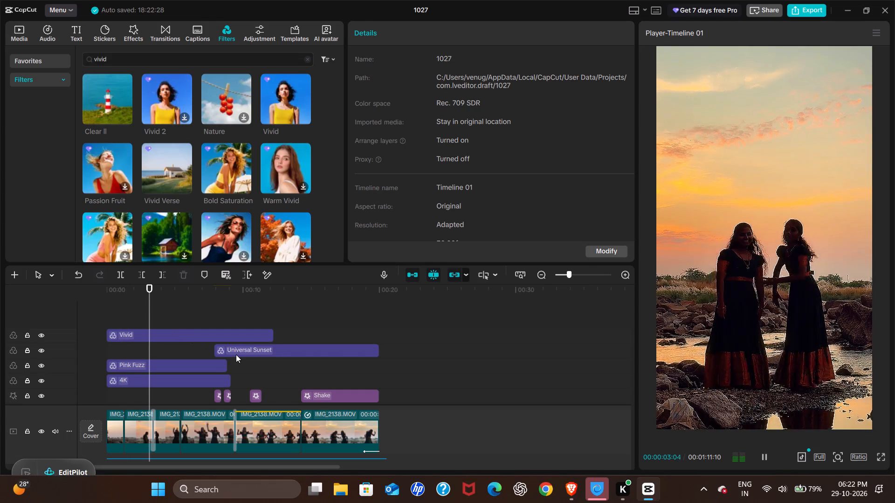
{"action": "left_click", "coordinate": [236, 355]}
{"action": "left_click", "coordinate": [223, 319]}
{"action": "key", "text": "space"}
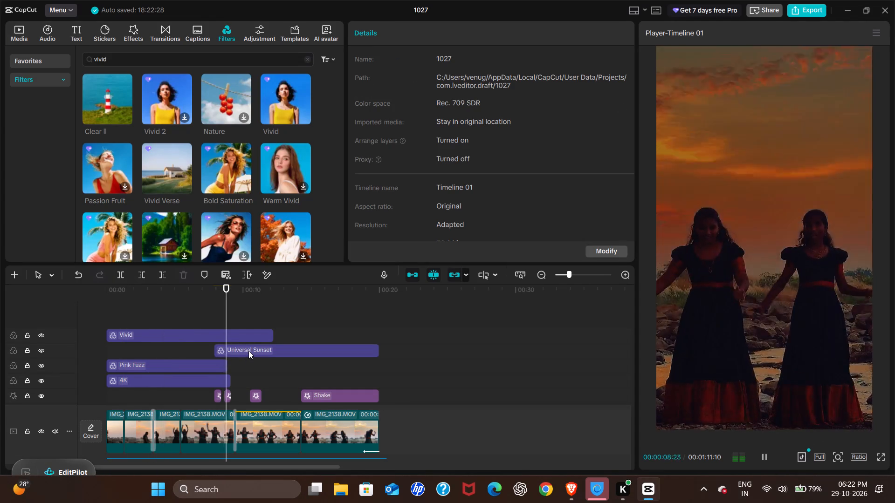
Move the Universal Sunset filter to start at 00:00:00.
{"action": "left_click", "coordinate": [248, 351]}
{"action": "key", "text": "space"}
{"action": "left_click_drag", "start_coordinate": [248, 351], "coordinate": [137, 359]}
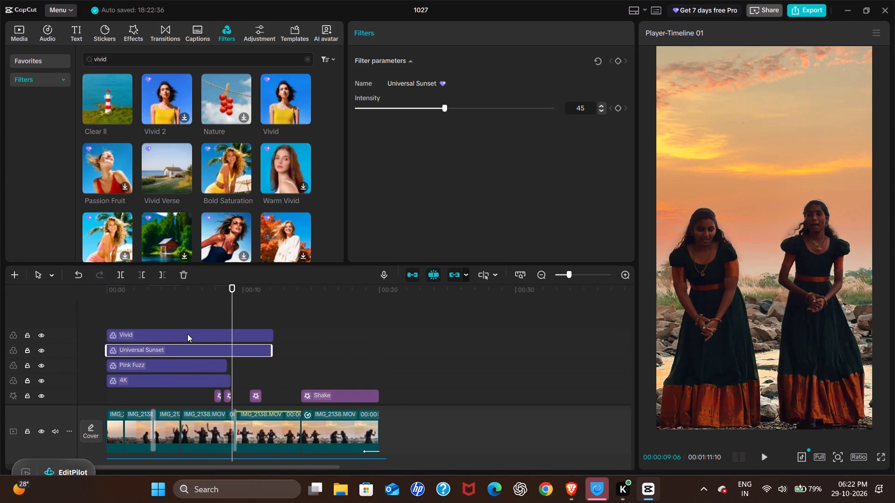
Extend the ends of the Vivid and Universal Sunset filters to the end of the main clips at about 00:00:20.
{"action": "left_click", "coordinate": [187, 334]}
{"action": "left_click_drag", "start_coordinate": [274, 334], "coordinate": [376, 382]}
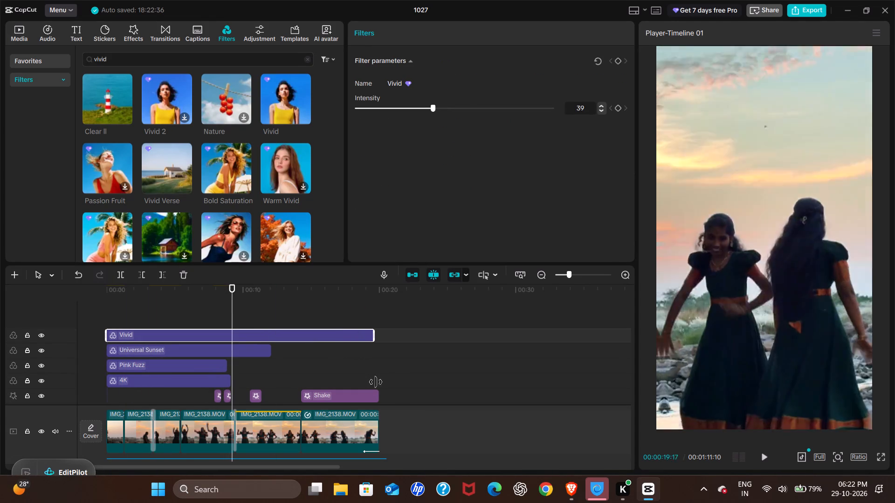
{"action": "left_click_drag", "start_coordinate": [376, 382], "coordinate": [376, 382]}
{"action": "left_click", "coordinate": [269, 353]}
{"action": "left_click_drag", "start_coordinate": [269, 353], "coordinate": [372, 365]}
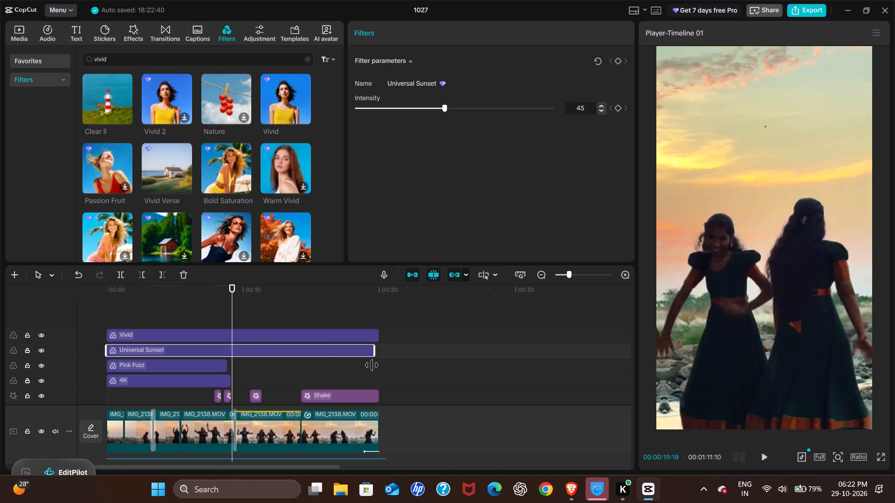
{"action": "left_click_drag", "start_coordinate": [372, 365], "coordinate": [373, 367]}
Extend the ends of the Pink Fuzz and 4K filters to the end of the main clips at about 00:00:20.
{"action": "left_click", "coordinate": [220, 368]}
{"action": "left_click", "coordinate": [227, 362]}
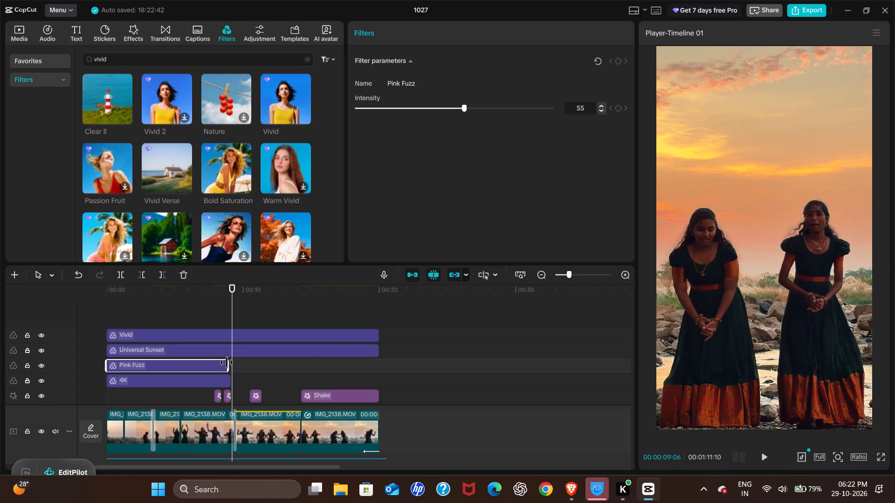
{"action": "left_click_drag", "start_coordinate": [227, 362], "coordinate": [378, 377]}
{"action": "left_click", "coordinate": [210, 382]}
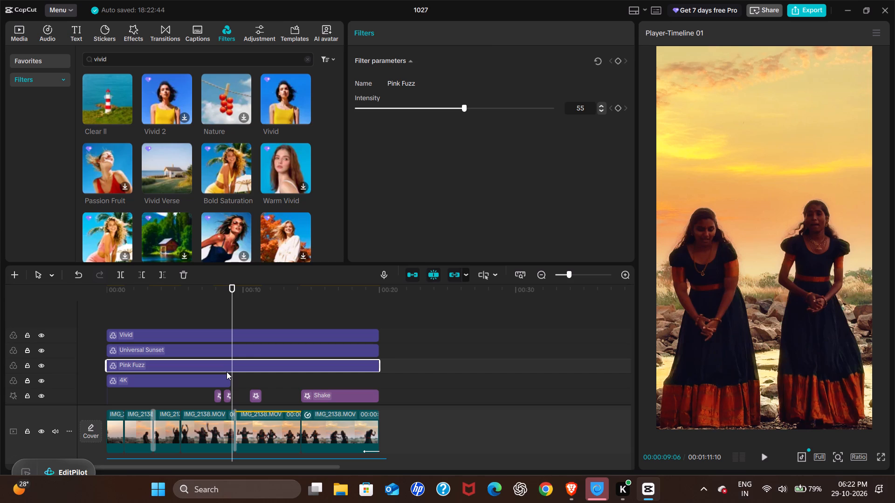
{"action": "left_click", "coordinate": [226, 382]}
{"action": "left_click_drag", "start_coordinate": [231, 385], "coordinate": [379, 396]}
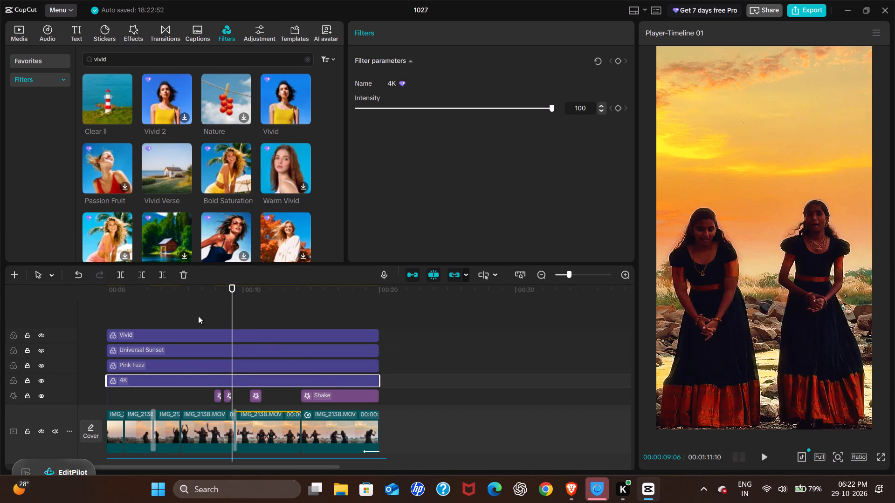
Play the main clips around 00:00:06 and the background-removed copies between about 00:00:55 and 00:01:11 to review them.
{"action": "left_click", "coordinate": [182, 312]}
{"action": "key", "text": "space"}
{"action": "key", "text": "space"}
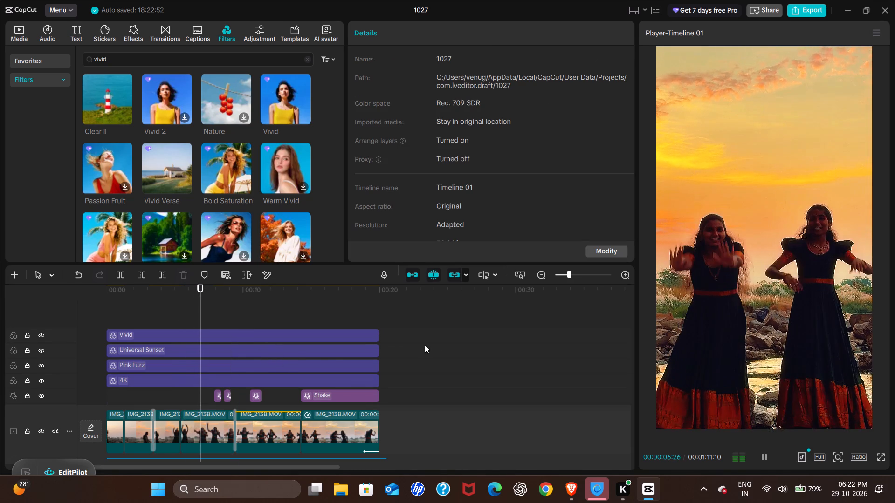
{"action": "scroll", "coordinate": [389, 342], "scroll_direction": "left", "scroll_amount": 7}
{"action": "scroll", "coordinate": [483, 366], "scroll_direction": "left", "scroll_amount": 6}
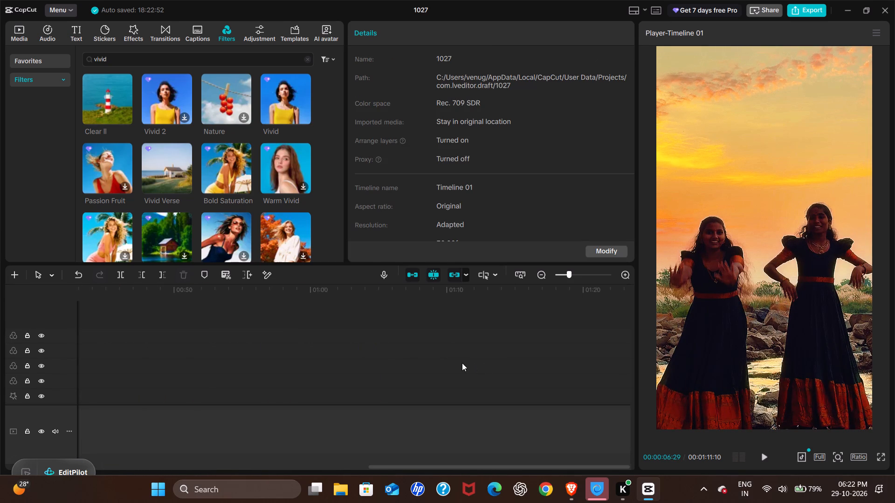
{"action": "scroll", "coordinate": [462, 363], "scroll_direction": "left", "scroll_amount": 1}
{"action": "scroll", "coordinate": [459, 362], "scroll_direction": "down", "scroll_amount": 7, "text": "ctrl"}
{"action": "scroll", "coordinate": [383, 359], "scroll_direction": "left", "scroll_amount": 5}
{"action": "scroll", "coordinate": [497, 357], "scroll_direction": "left", "scroll_amount": 1}
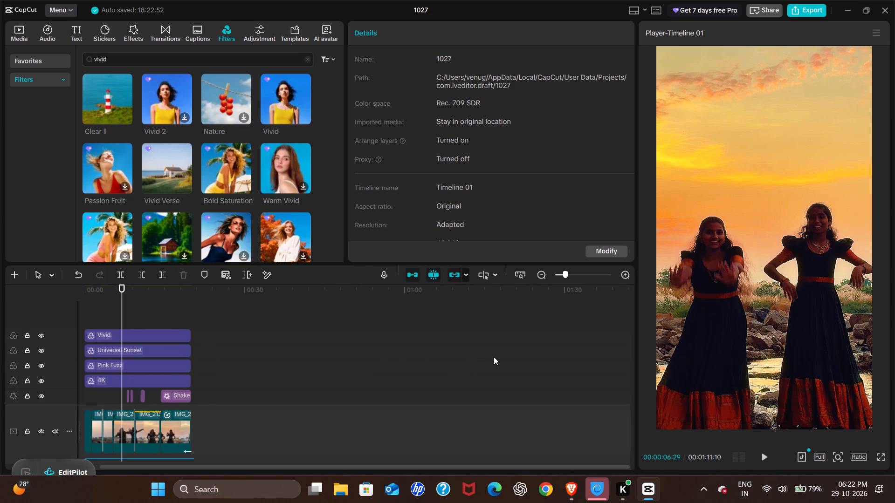
{"action": "scroll", "coordinate": [494, 357], "scroll_direction": "left", "scroll_amount": 4}
{"action": "scroll", "coordinate": [463, 360], "scroll_direction": "down", "scroll_amount": 4, "text": "ctrl"}
{"action": "left_click", "coordinate": [408, 364]}
{"action": "scroll", "coordinate": [503, 361], "scroll_direction": "left", "scroll_amount": 3}
{"action": "left_click", "coordinate": [466, 358]}
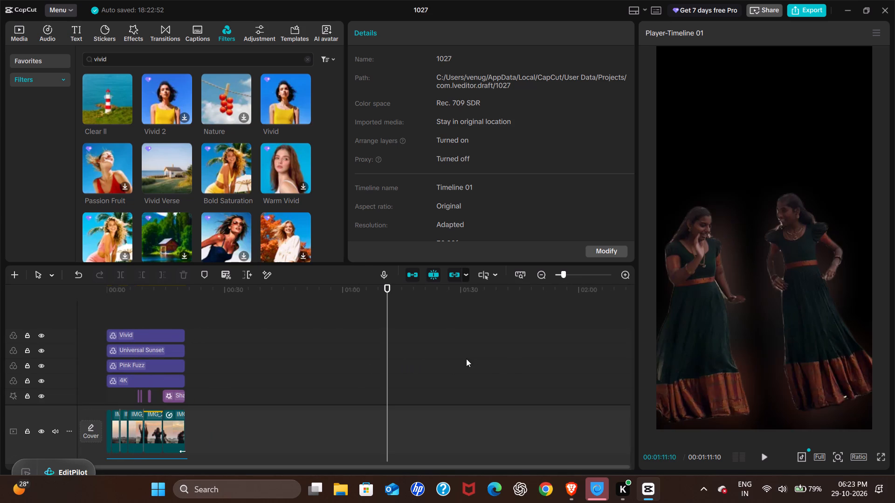
{"action": "scroll", "coordinate": [432, 360], "scroll_direction": "down", "scroll_amount": 2}
{"action": "left_click", "coordinate": [310, 355]}
{"action": "key", "text": "space"}
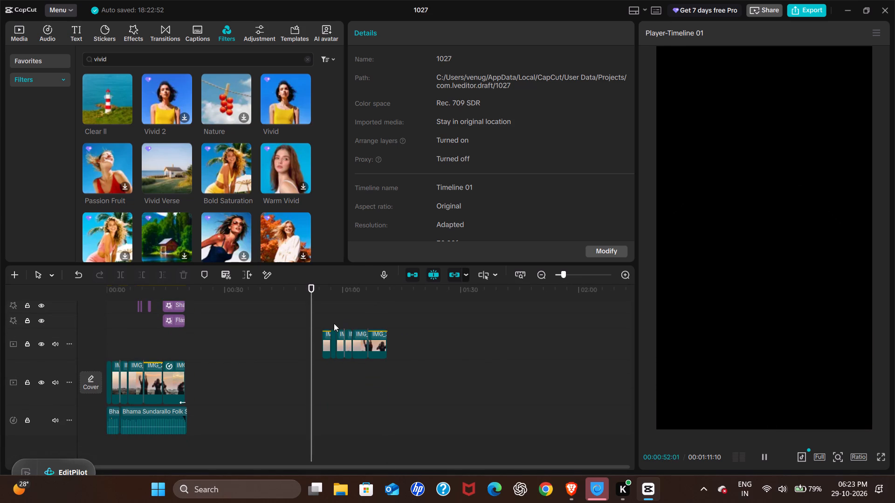
{"action": "left_click", "coordinate": [332, 322]}
{"action": "key", "text": "space"}
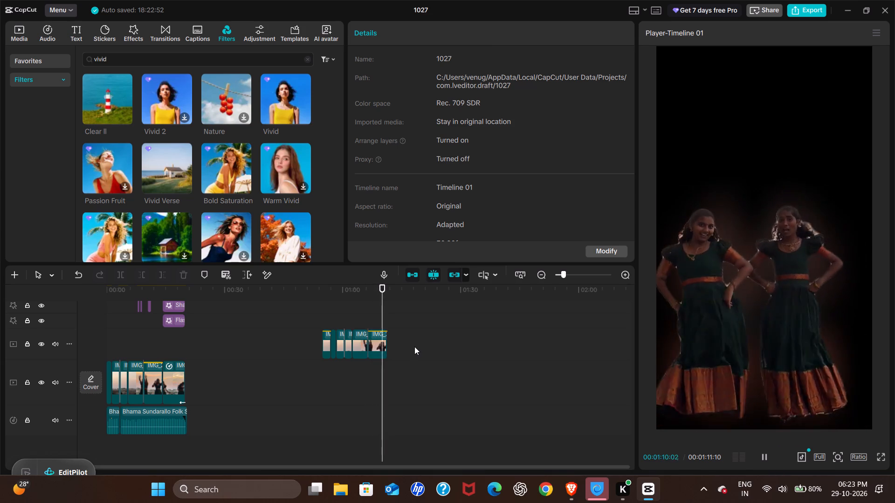
{"action": "key", "text": "space"}
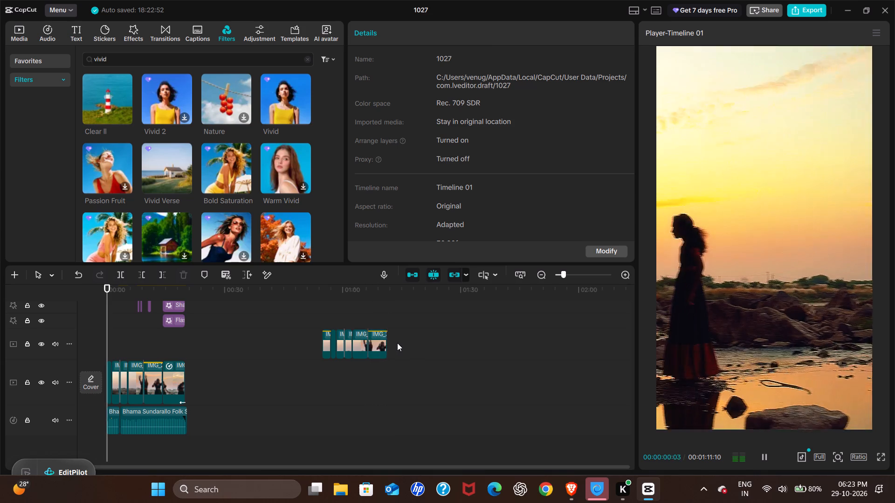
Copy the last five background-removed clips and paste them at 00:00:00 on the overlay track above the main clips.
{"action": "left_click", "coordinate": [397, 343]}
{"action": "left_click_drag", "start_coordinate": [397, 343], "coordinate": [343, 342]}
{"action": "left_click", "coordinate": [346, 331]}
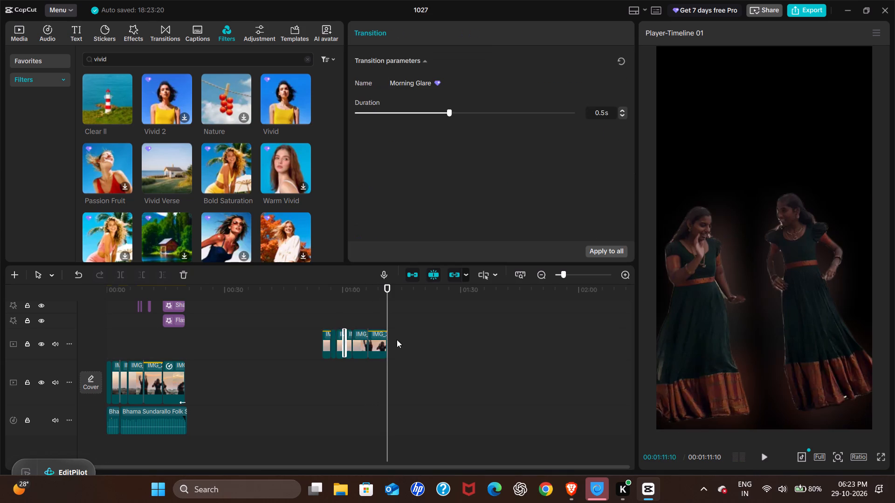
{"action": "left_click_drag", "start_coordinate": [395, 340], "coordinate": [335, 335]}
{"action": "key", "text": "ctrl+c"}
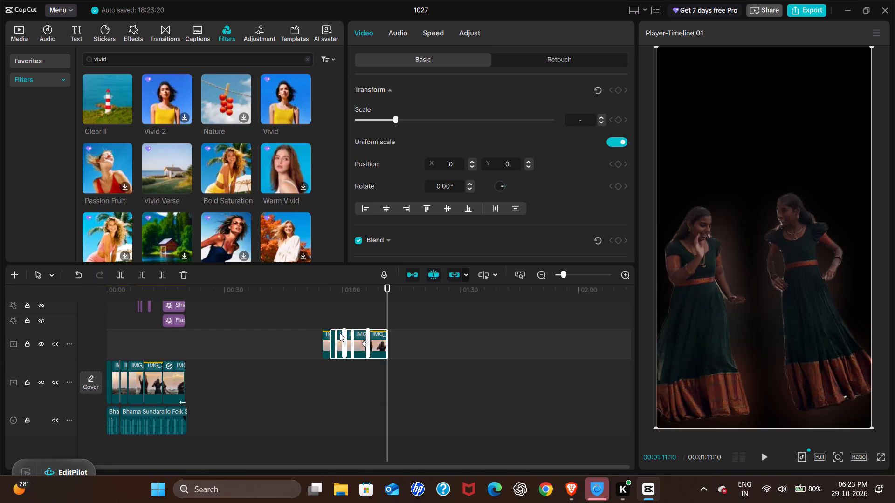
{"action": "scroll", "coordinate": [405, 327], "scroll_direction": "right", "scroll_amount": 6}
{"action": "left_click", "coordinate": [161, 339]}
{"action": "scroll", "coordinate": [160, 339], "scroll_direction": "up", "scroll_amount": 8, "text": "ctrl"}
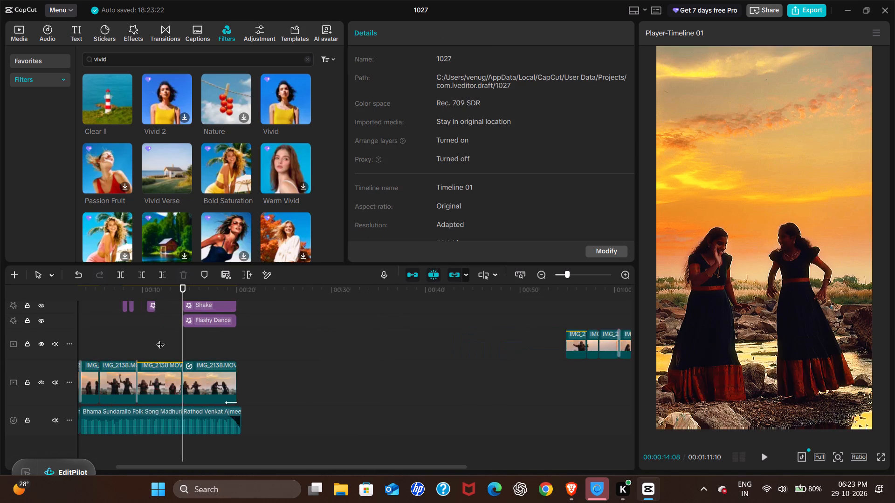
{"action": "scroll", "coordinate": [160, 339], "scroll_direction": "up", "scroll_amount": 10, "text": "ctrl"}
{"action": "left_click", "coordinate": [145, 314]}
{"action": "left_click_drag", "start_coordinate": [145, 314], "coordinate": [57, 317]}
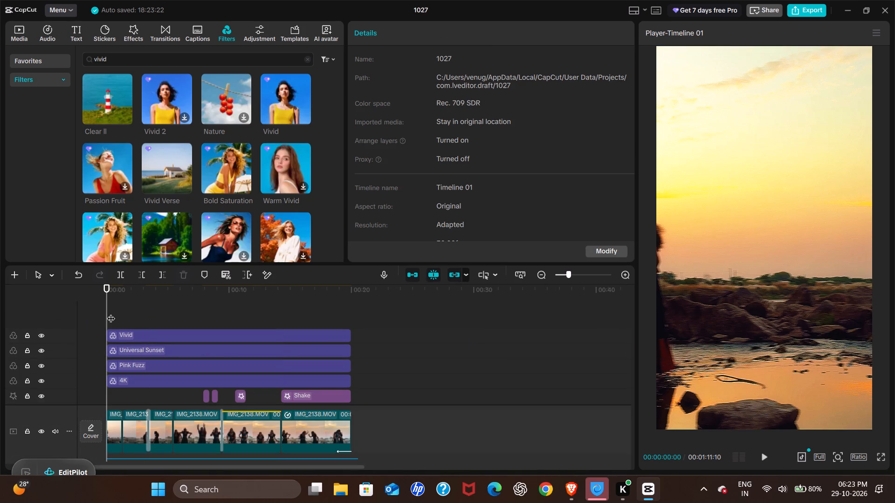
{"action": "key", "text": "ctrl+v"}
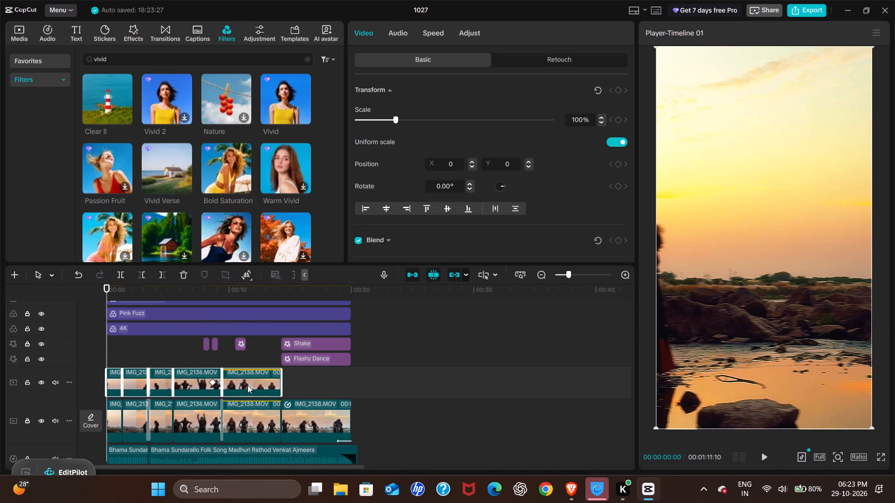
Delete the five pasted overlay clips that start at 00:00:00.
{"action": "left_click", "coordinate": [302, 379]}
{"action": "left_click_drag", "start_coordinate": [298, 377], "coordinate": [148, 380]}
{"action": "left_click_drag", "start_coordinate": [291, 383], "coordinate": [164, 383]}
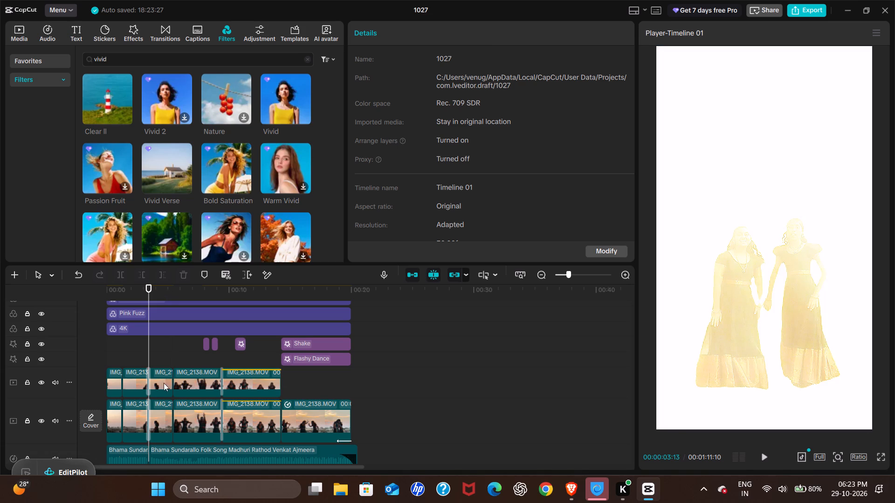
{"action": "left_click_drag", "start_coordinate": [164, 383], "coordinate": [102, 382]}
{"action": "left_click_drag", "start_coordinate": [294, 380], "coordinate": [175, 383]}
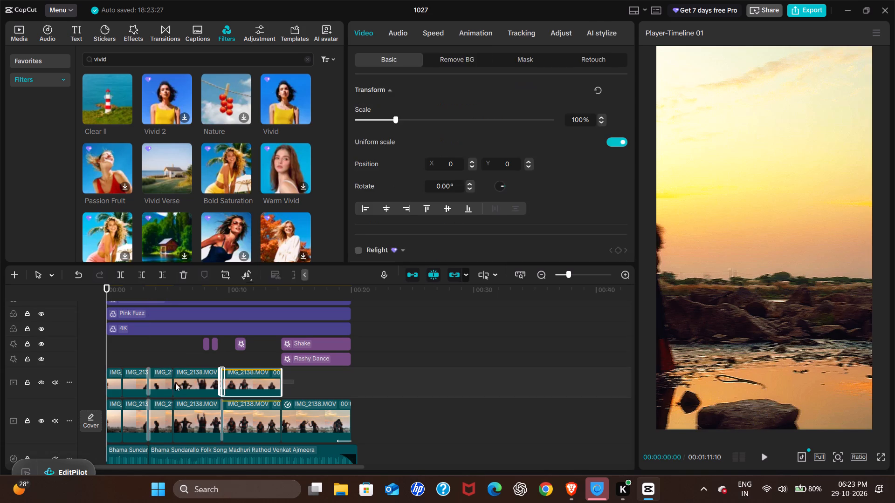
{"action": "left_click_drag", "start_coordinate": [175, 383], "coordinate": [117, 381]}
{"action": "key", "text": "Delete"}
Move the last five background-removed clips to a new track above the Vivid filter, starting at 00:00:00.
{"action": "scroll", "coordinate": [344, 380], "scroll_direction": "left", "scroll_amount": 5}
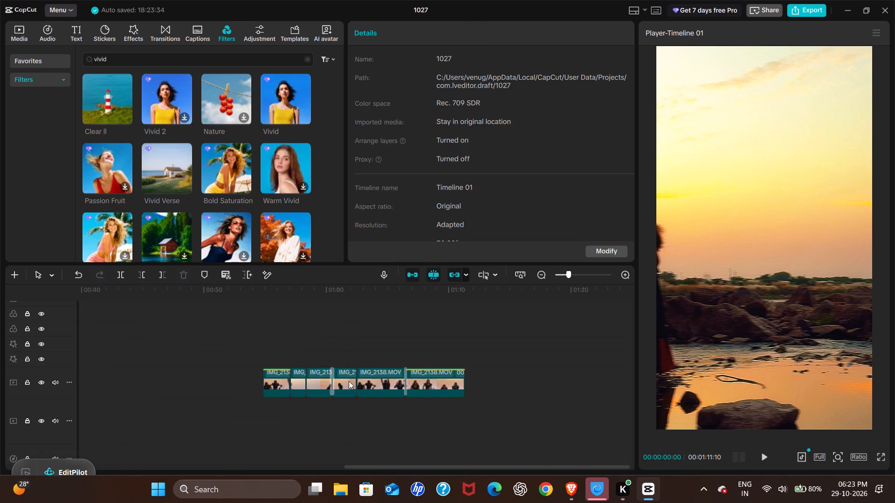
{"action": "scroll", "coordinate": [349, 381], "scroll_direction": "left", "scroll_amount": 2}
{"action": "left_click", "coordinate": [477, 379]}
{"action": "left_click_drag", "start_coordinate": [489, 376], "coordinate": [311, 380]}
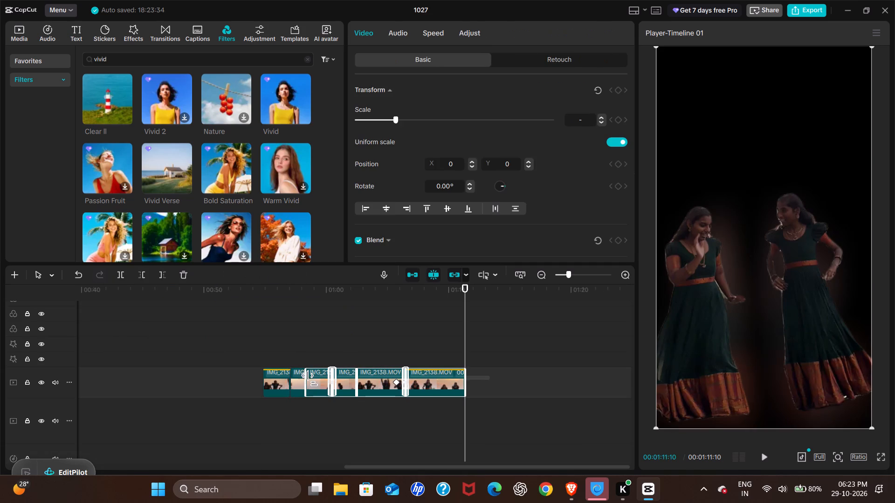
{"action": "left_click_drag", "start_coordinate": [311, 380], "coordinate": [296, 380]}
{"action": "left_click_drag", "start_coordinate": [374, 380], "coordinate": [292, 347]}
{"action": "scroll", "coordinate": [368, 357], "scroll_direction": "right", "scroll_amount": 11}
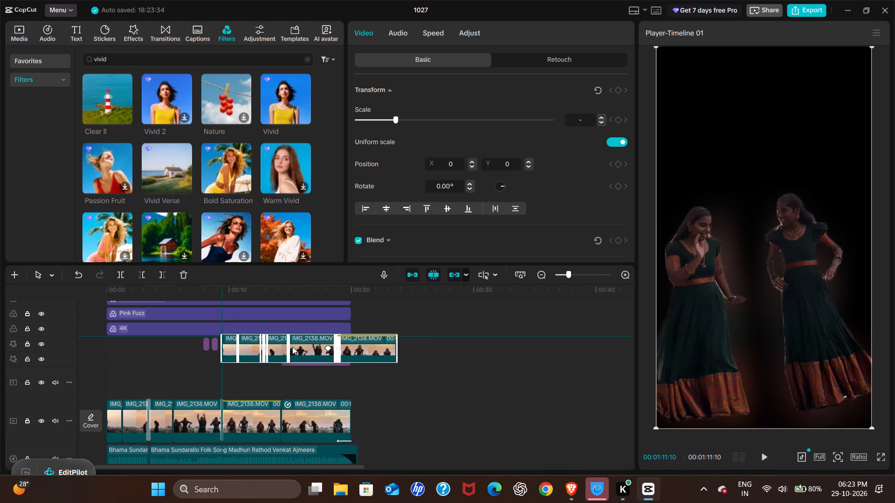
{"action": "left_click_drag", "start_coordinate": [292, 347], "coordinate": [179, 317]}
{"action": "scroll", "coordinate": [217, 329], "scroll_direction": "up", "scroll_amount": 5}
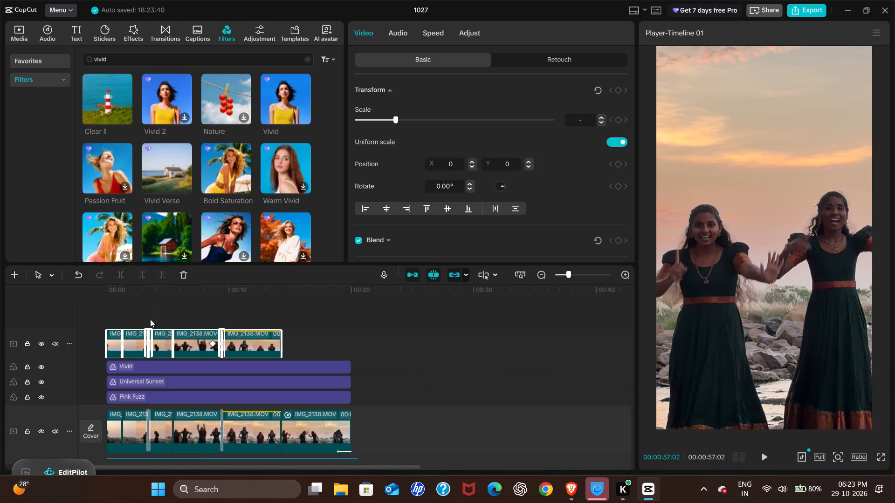
Play the video from 00:00:00 in full screen to about 00:00:17 to check the overlay clips over the filtered footage.
{"action": "left_click", "coordinate": [150, 319]}
{"action": "left_click_drag", "start_coordinate": [148, 319], "coordinate": [13, 340]}
{"action": "key", "text": "z"}
{"action": "key", "text": "space"}
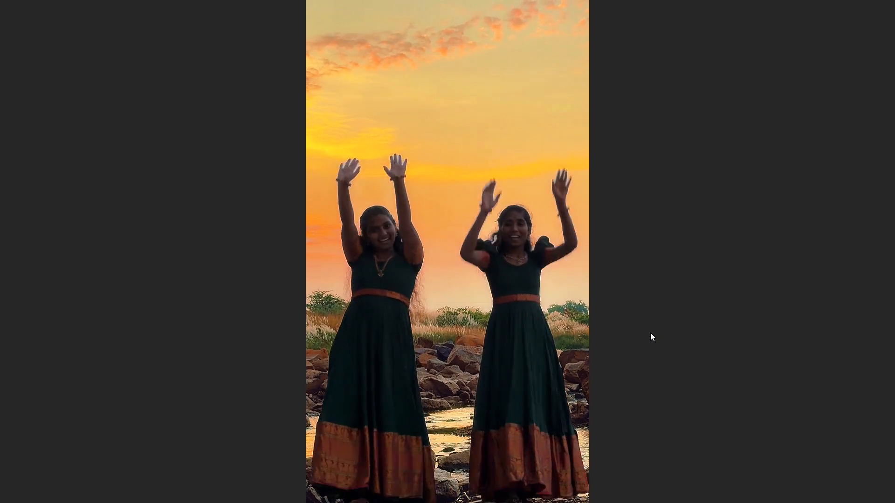
{"action": "key", "text": "space"}
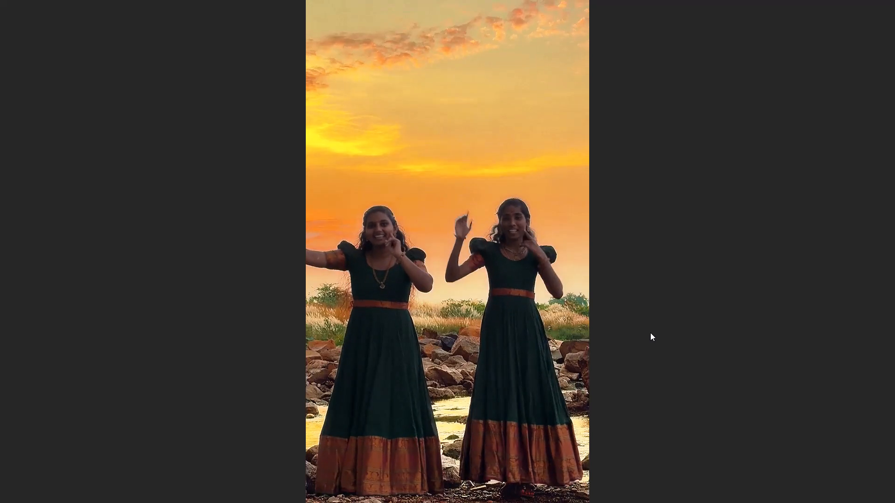
{"action": "key", "text": "space"}
{"action": "key", "text": "space"}
{"action": "key", "text": "space"}
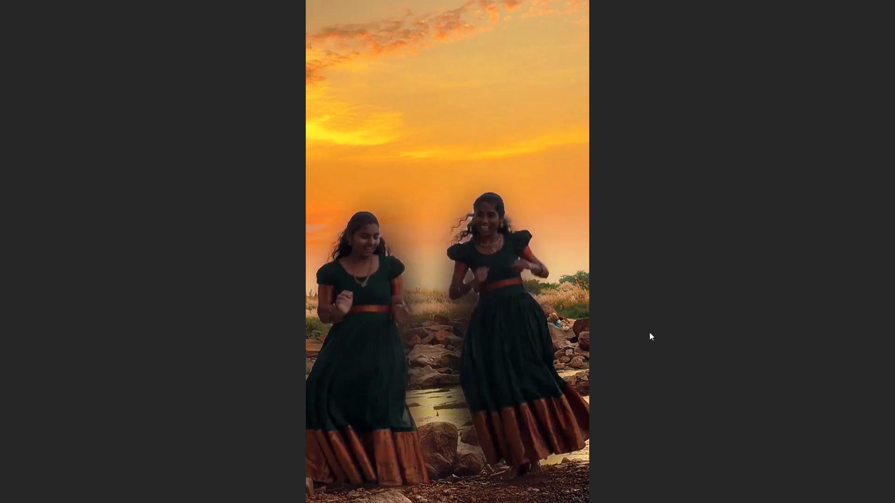
{"action": "key", "text": "Escape"}
{"action": "key", "text": "z"}
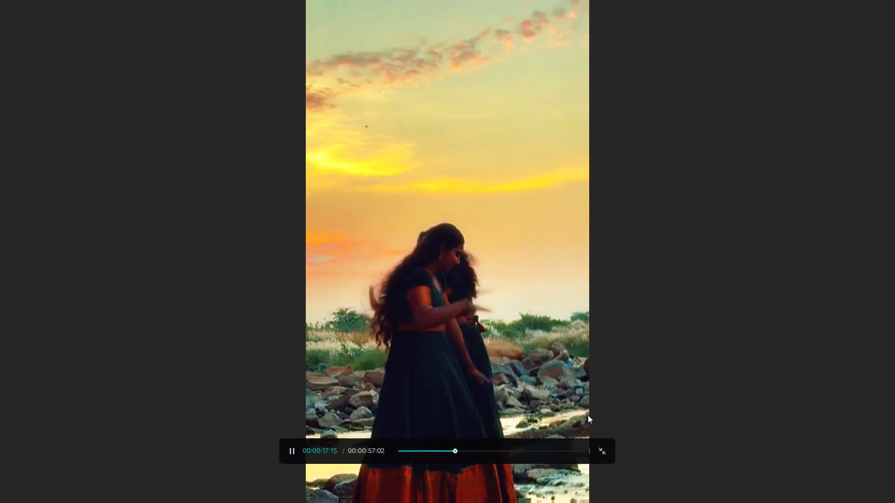
{"action": "key", "text": "Escape"}
{"action": "key", "text": "space"}
Copy the last main clip, which starts at about 00:00:14, and paste it at 00:00:57:02 right after the remaining overlay clip.
{"action": "left_click", "coordinate": [314, 425]}
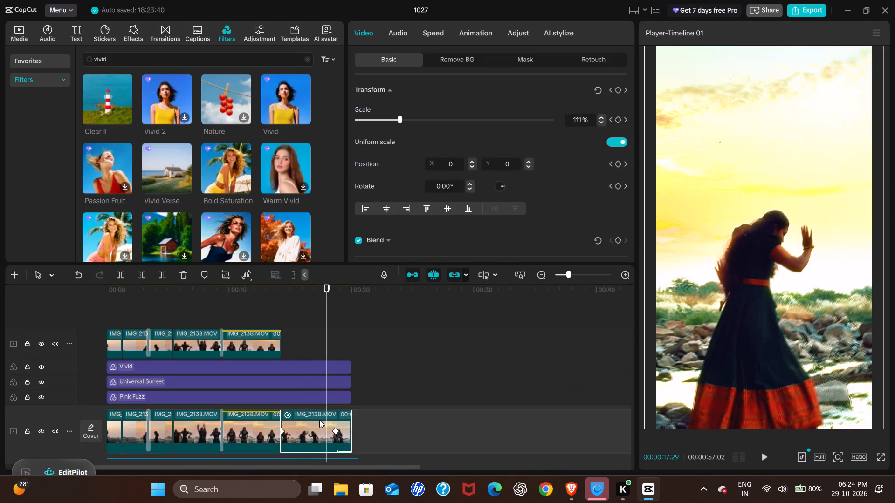
{"action": "key", "text": "ctrl+c"}
{"action": "scroll", "coordinate": [488, 382], "scroll_direction": "left", "scroll_amount": 4}
{"action": "left_click", "coordinate": [429, 365]}
{"action": "scroll", "coordinate": [457, 358], "scroll_direction": "down", "scroll_amount": 2}
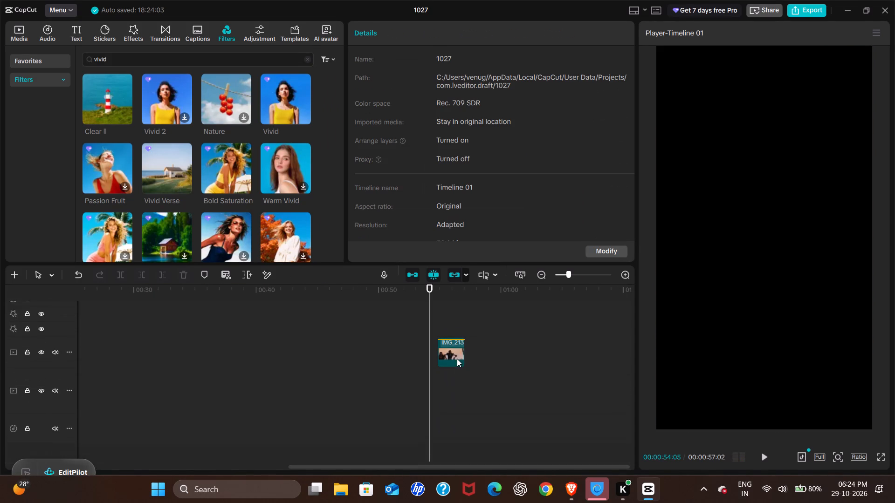
{"action": "scroll", "coordinate": [463, 318], "scroll_direction": "left", "scroll_amount": 1}
{"action": "left_click", "coordinate": [478, 337]}
{"action": "scroll", "coordinate": [477, 336], "scroll_direction": "up", "scroll_amount": 1}
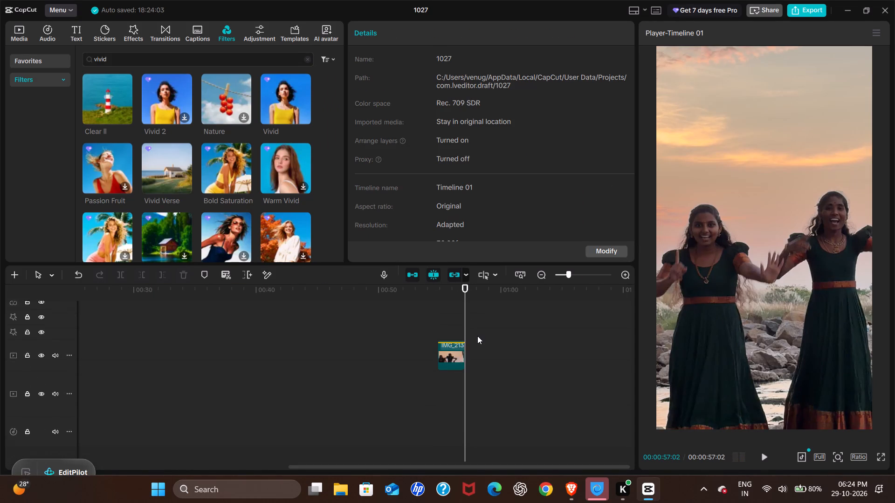
{"action": "scroll", "coordinate": [477, 336], "scroll_direction": "up", "scroll_amount": 1}
{"action": "scroll", "coordinate": [476, 336], "scroll_direction": "down", "scroll_amount": 4, "text": "ctrl"}
{"action": "scroll", "coordinate": [479, 344], "scroll_direction": "down", "scroll_amount": 6}
{"action": "key", "text": "ctrl+v"}
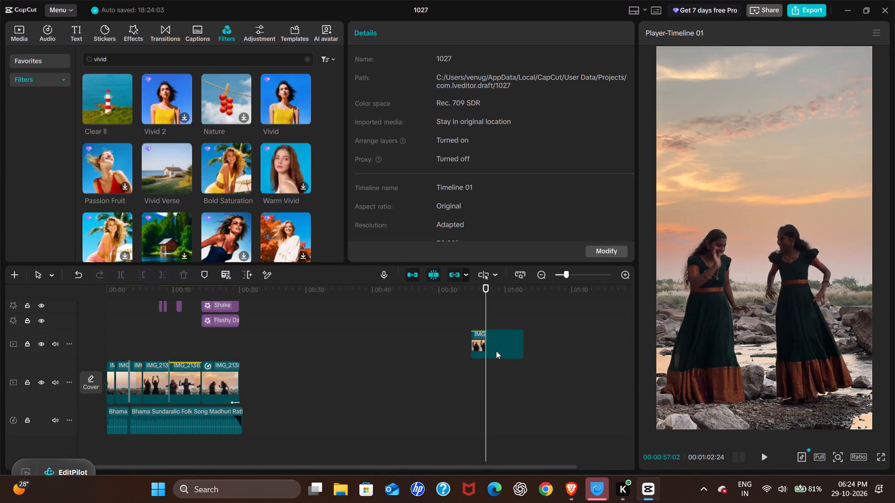
Apply automatic background removal to the clip copy at 00:00:57:02.
{"action": "left_click", "coordinate": [452, 66]}
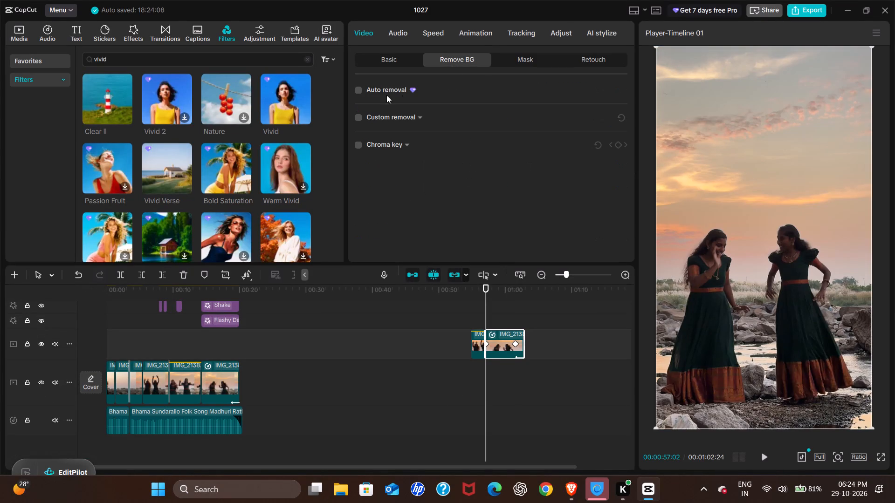
{"action": "left_click", "coordinate": [358, 91]}
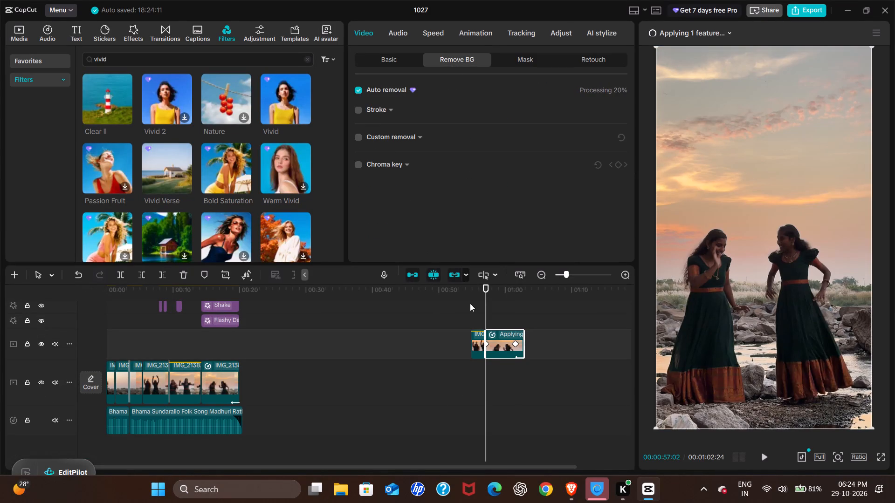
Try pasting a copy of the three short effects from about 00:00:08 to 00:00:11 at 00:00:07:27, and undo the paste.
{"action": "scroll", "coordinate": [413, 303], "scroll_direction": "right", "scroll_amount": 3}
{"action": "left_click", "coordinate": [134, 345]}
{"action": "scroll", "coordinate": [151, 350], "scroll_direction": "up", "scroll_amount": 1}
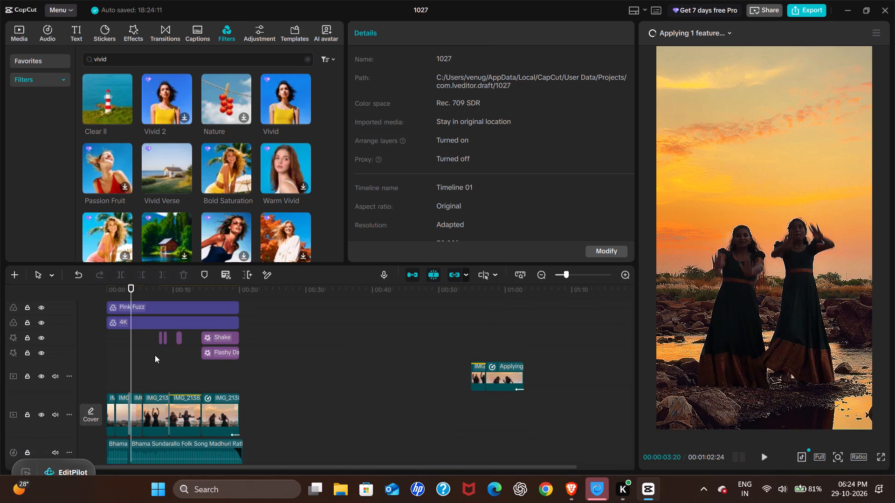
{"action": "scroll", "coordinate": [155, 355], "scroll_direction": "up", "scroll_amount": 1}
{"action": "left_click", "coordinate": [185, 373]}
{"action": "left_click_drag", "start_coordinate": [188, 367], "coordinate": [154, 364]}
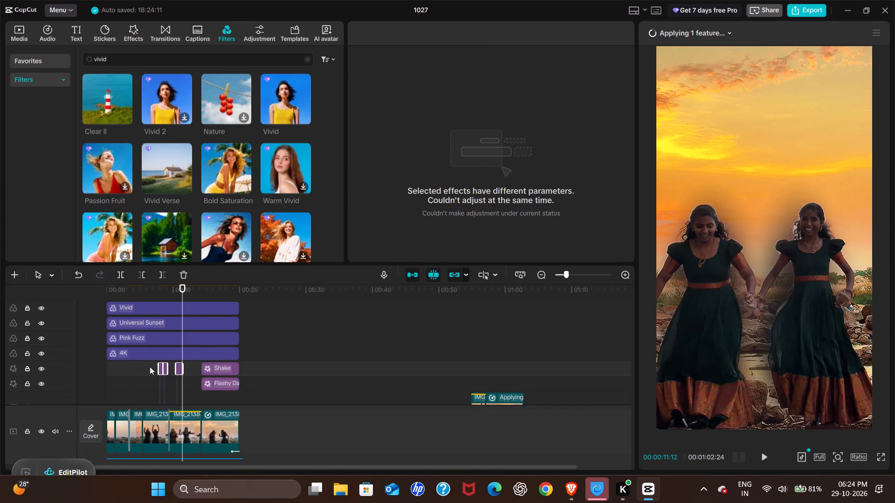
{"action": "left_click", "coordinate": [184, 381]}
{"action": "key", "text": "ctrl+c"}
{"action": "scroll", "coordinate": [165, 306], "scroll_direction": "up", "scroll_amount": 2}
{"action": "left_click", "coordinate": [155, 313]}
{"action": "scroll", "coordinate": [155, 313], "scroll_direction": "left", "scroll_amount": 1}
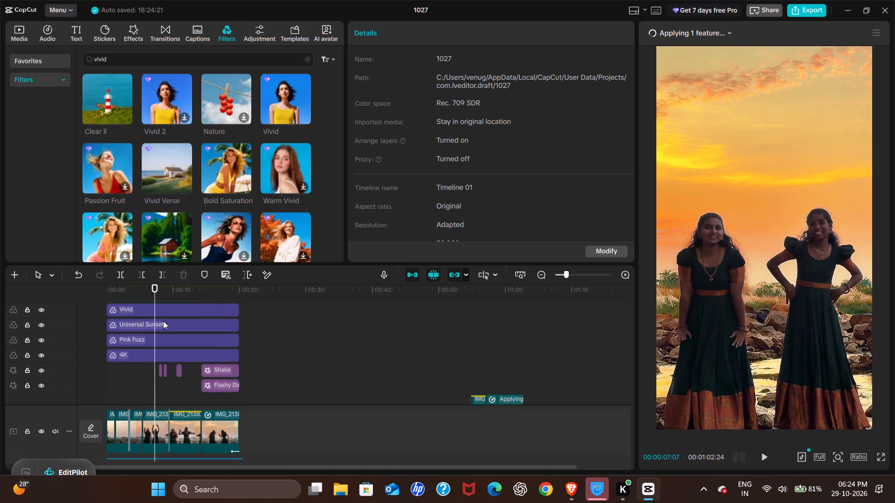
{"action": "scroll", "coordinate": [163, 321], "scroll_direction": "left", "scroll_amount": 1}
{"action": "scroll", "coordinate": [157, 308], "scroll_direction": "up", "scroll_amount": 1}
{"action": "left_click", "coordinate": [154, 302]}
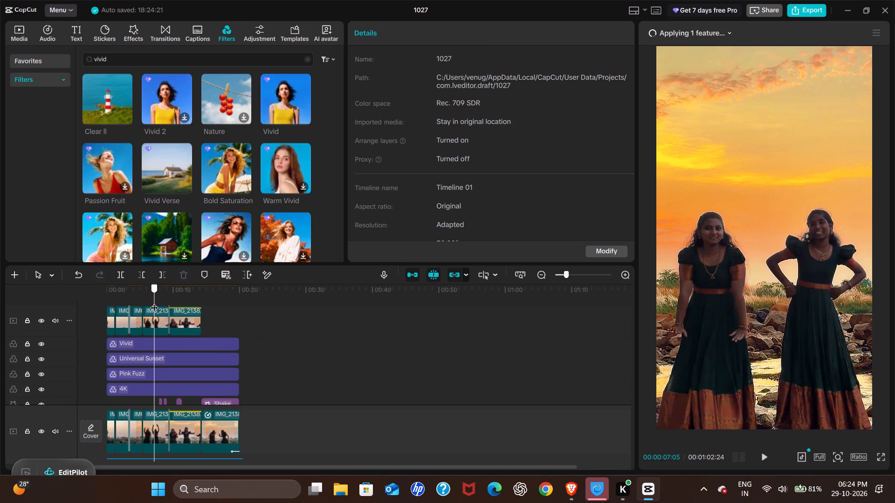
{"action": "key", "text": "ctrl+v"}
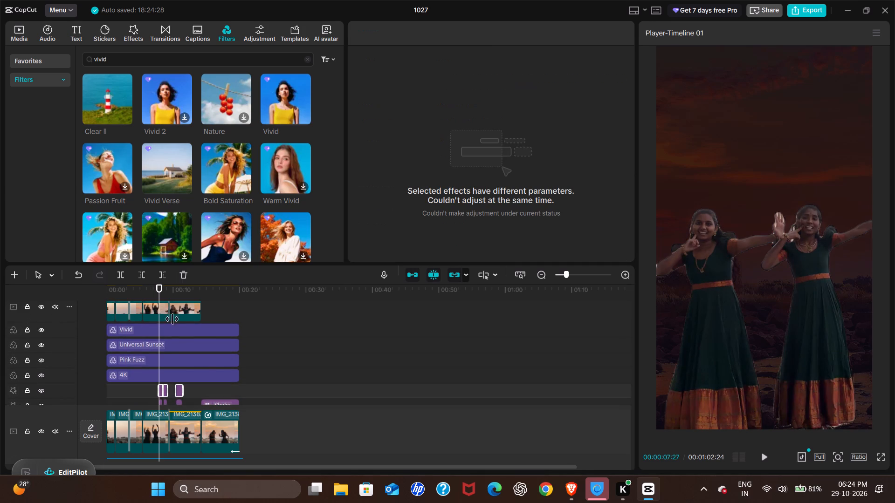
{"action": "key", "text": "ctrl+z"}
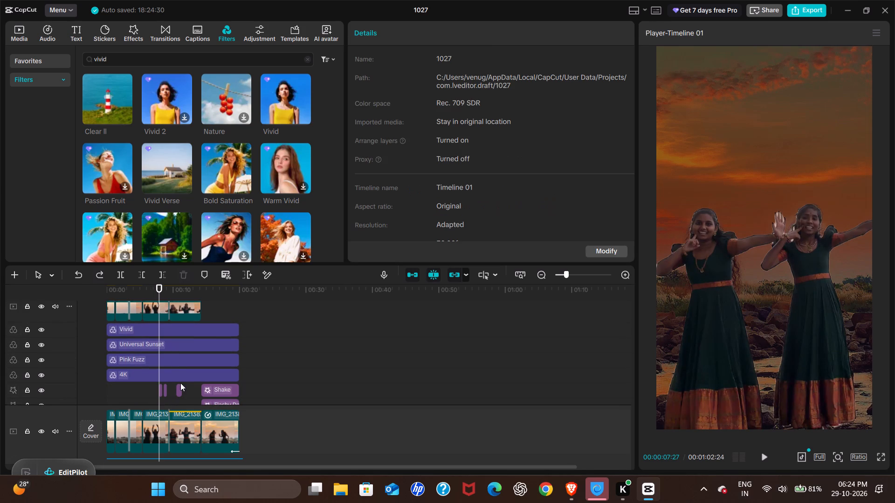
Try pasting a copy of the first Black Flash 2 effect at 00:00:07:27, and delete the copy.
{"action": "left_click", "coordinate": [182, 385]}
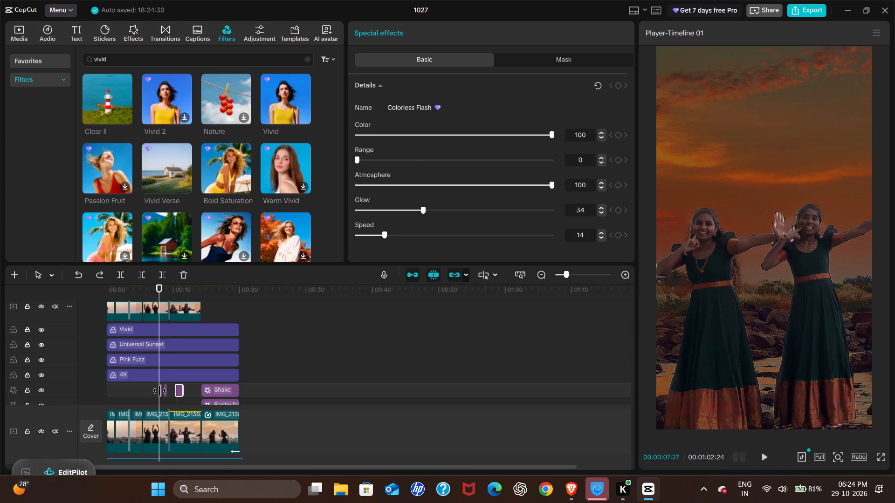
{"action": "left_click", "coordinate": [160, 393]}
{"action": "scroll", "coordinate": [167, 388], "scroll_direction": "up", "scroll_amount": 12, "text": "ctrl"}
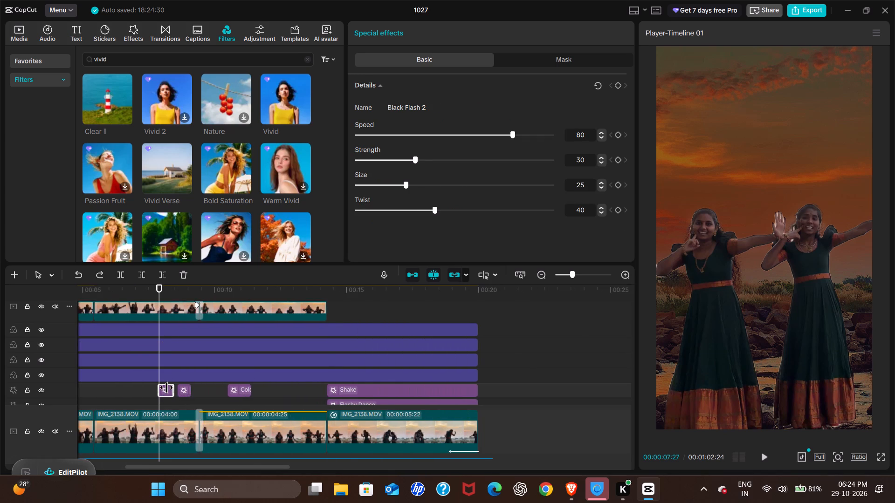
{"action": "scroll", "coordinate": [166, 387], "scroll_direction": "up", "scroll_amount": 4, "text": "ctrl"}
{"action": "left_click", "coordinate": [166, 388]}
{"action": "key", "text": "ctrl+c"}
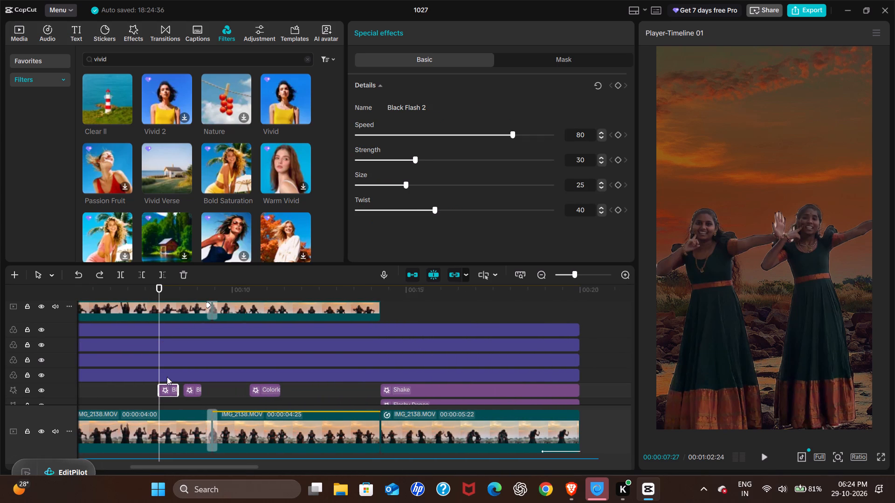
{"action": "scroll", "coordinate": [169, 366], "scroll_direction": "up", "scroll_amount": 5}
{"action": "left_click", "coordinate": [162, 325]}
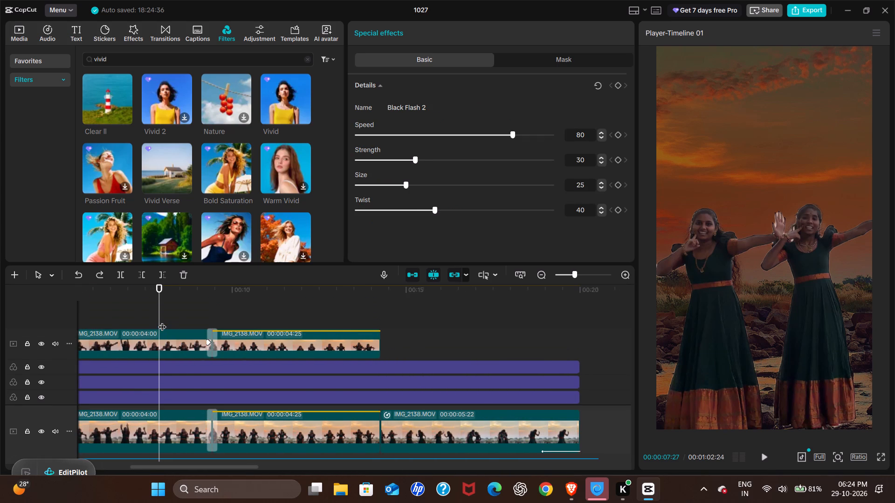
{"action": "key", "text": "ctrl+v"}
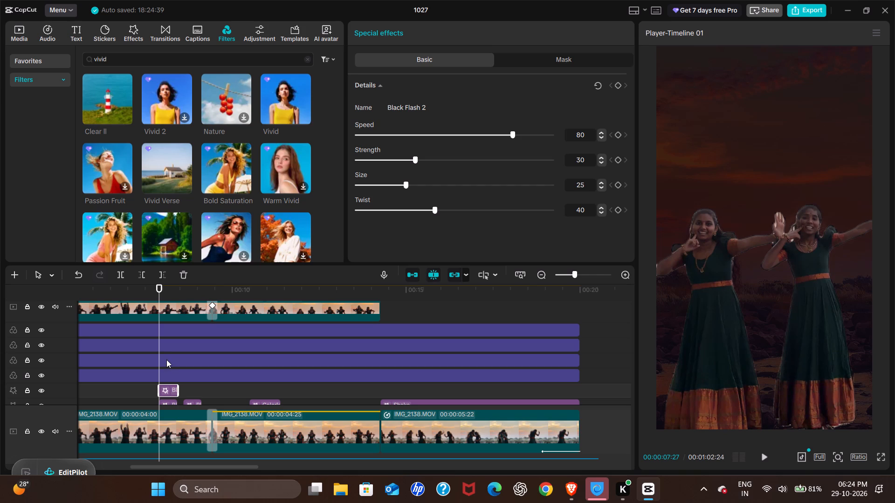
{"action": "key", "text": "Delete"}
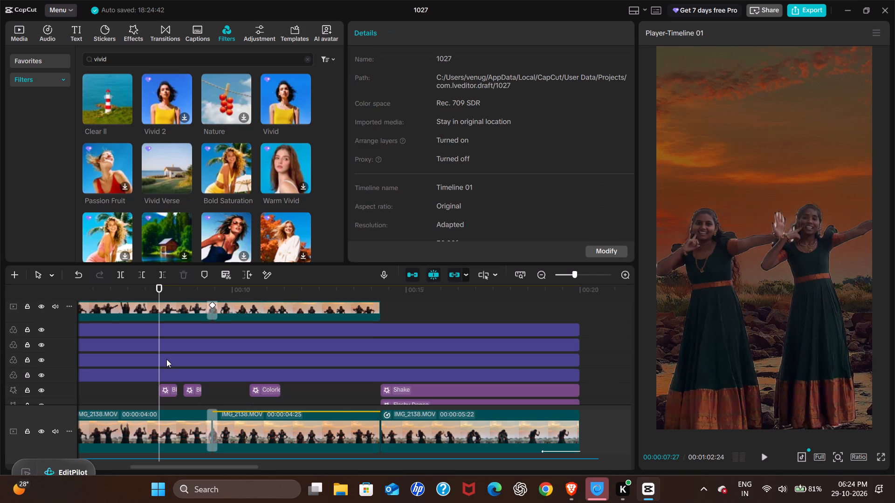
Move the first Black Flash 2 effect to a track above the overlay clips, keeping it at 00:00:07:27.
{"action": "scroll", "coordinate": [169, 391], "scroll_direction": "up", "scroll_amount": 1}
{"action": "left_click", "coordinate": [165, 401]}
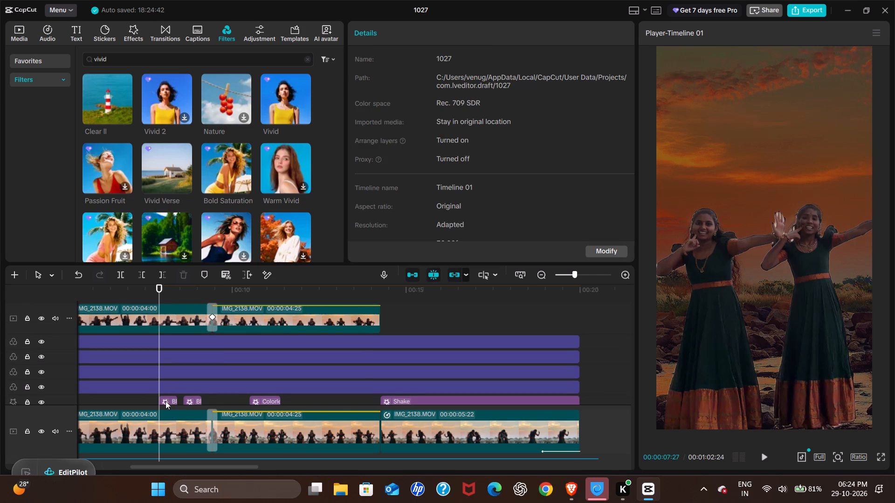
{"action": "left_click_drag", "start_coordinate": [169, 399], "coordinate": [172, 384]}
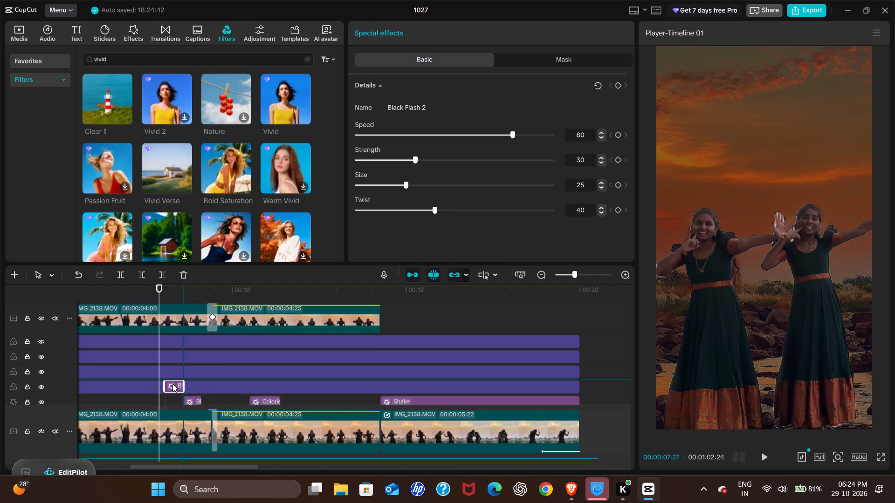
{"action": "left_click_drag", "start_coordinate": [172, 384], "coordinate": [168, 326]}
{"action": "scroll", "coordinate": [170, 353], "scroll_direction": "up", "scroll_amount": 2}
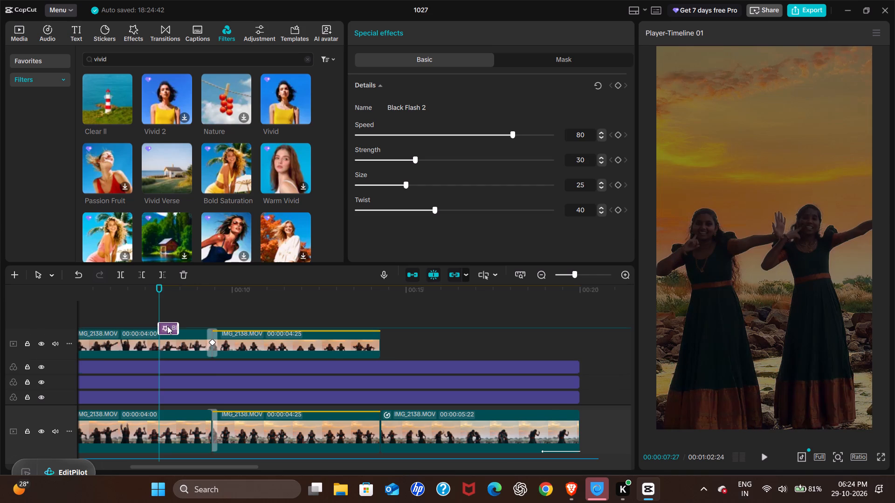
Move the second Black Flash 2 effect above the overlay clips, keeping it at 00:00:08:18 beside the first one.
{"action": "scroll", "coordinate": [169, 380], "scroll_direction": "down", "scroll_amount": 2}
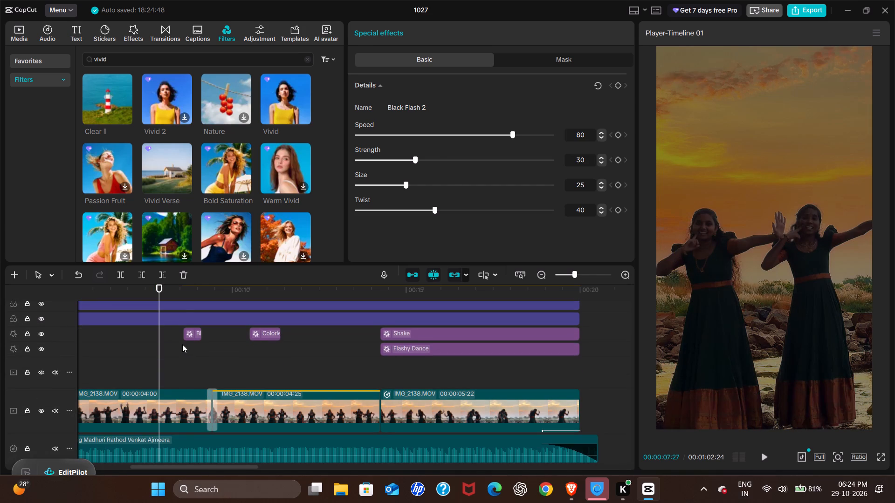
{"action": "left_click", "coordinate": [182, 344]}
{"action": "double_click", "coordinate": [193, 334]}
{"action": "scroll", "coordinate": [192, 334], "scroll_direction": "up", "scroll_amount": 1}
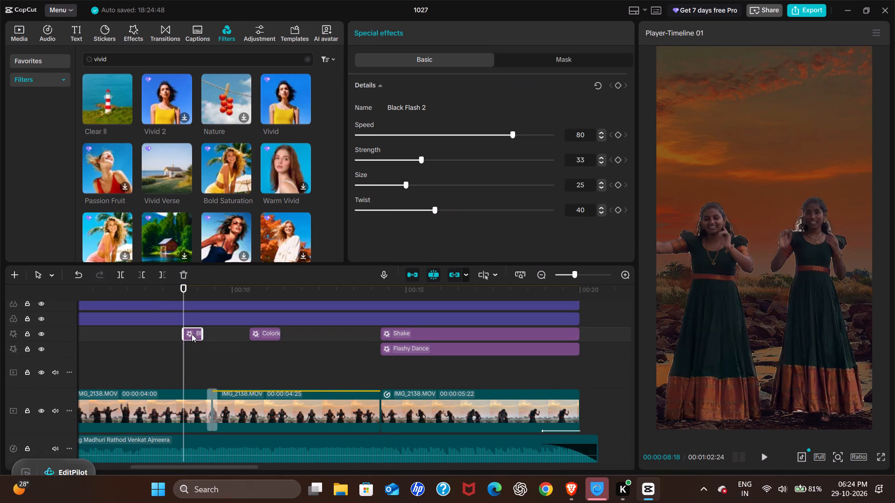
{"action": "scroll", "coordinate": [192, 334], "scroll_direction": "up", "scroll_amount": 1}
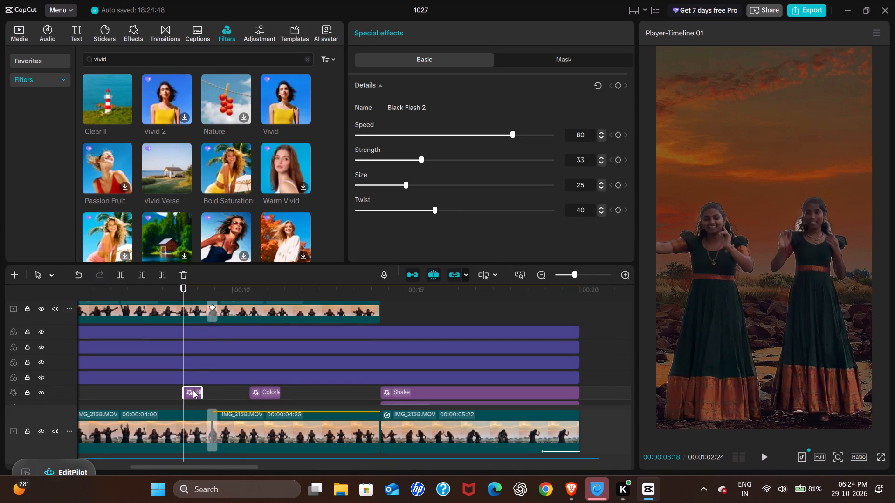
{"action": "left_click_drag", "start_coordinate": [193, 390], "coordinate": [195, 337]}
{"action": "scroll", "coordinate": [195, 358], "scroll_direction": "up", "scroll_amount": 2}
Move the Colorless Flash effect above the overlay clips, on the Black Flash 2 effects' track, keeping it at 00:00:10:15.
{"action": "scroll", "coordinate": [211, 371], "scroll_direction": "down", "scroll_amount": 1}
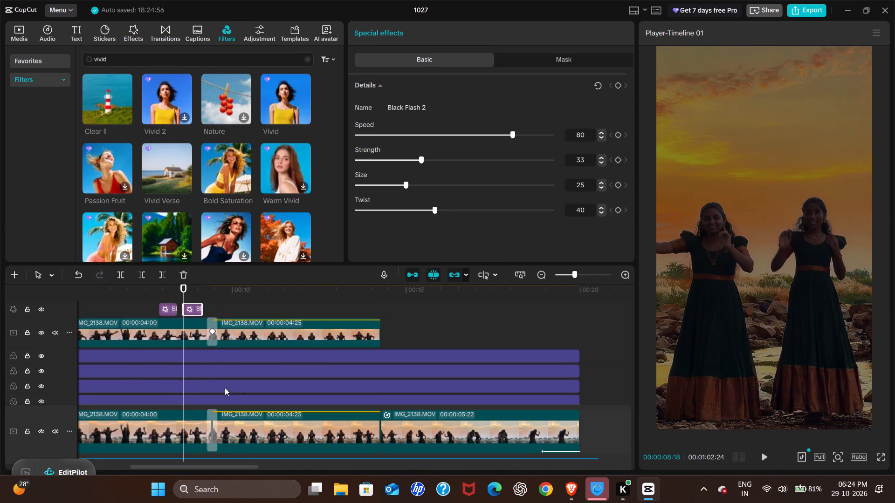
{"action": "scroll", "coordinate": [225, 387], "scroll_direction": "down", "scroll_amount": 1}
{"action": "left_click", "coordinate": [245, 373]}
{"action": "left_click", "coordinate": [262, 355]}
{"action": "left_click_drag", "start_coordinate": [246, 373], "coordinate": [250, 379]}
{"action": "left_click_drag", "start_coordinate": [259, 357], "coordinate": [261, 354]}
{"action": "scroll", "coordinate": [262, 357], "scroll_direction": "up", "scroll_amount": 2}
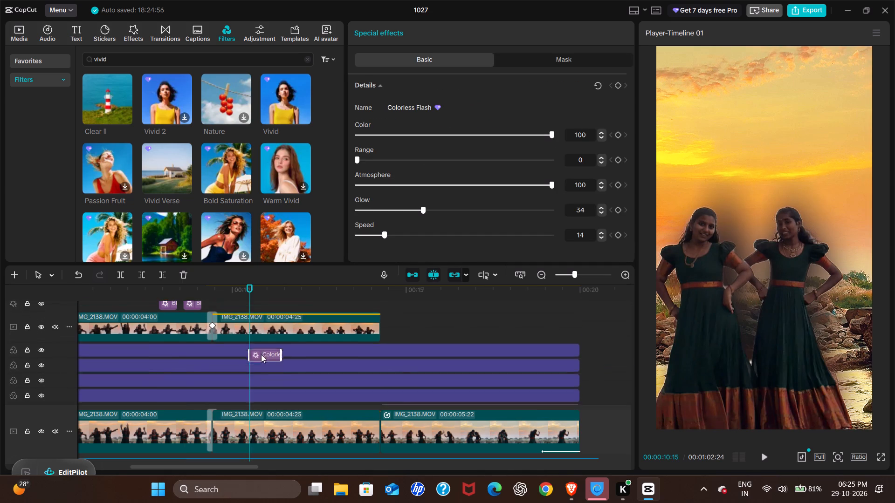
{"action": "scroll", "coordinate": [261, 354], "scroll_direction": "up", "scroll_amount": 2}
{"action": "left_click_drag", "start_coordinate": [261, 354], "coordinate": [258, 344]}
{"action": "left_click_drag", "start_coordinate": [260, 351], "coordinate": [259, 343]}
{"action": "left_click_drag", "start_coordinate": [257, 350], "coordinate": [256, 340]}
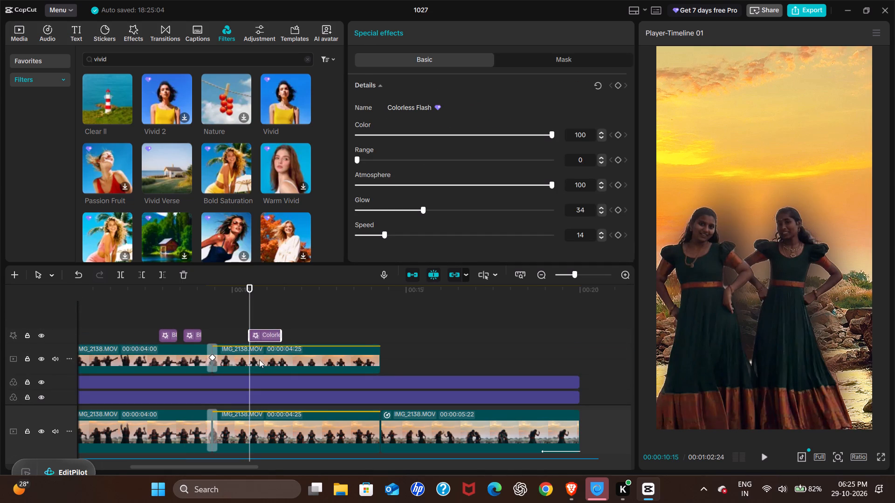
Move the Shake effect to a new track above the overlay clips and short effects, keeping its start at 00:00:14:08.
{"action": "scroll", "coordinate": [285, 379], "scroll_direction": "down", "scroll_amount": 2}
{"action": "left_click", "coordinate": [375, 356]}
{"action": "left_click_drag", "start_coordinate": [375, 362], "coordinate": [385, 369]}
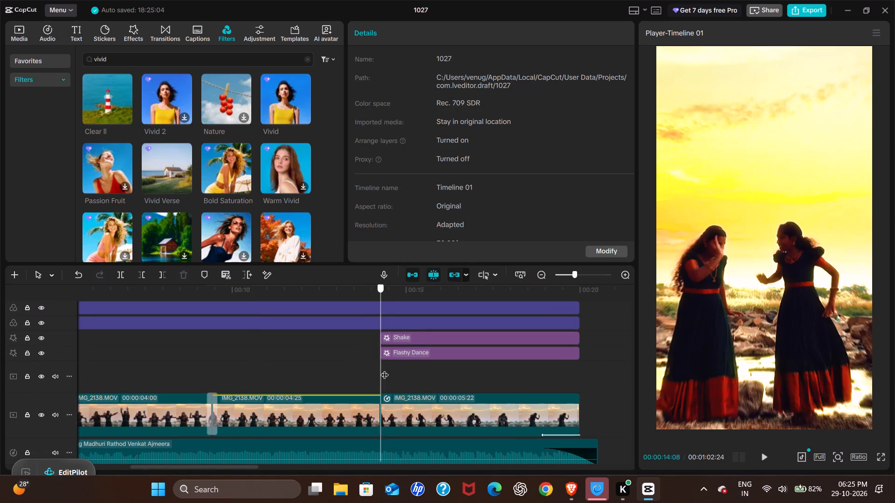
{"action": "left_click_drag", "start_coordinate": [385, 369], "coordinate": [381, 367]}
{"action": "left_click", "coordinate": [406, 334]}
{"action": "left_click", "coordinate": [408, 339]}
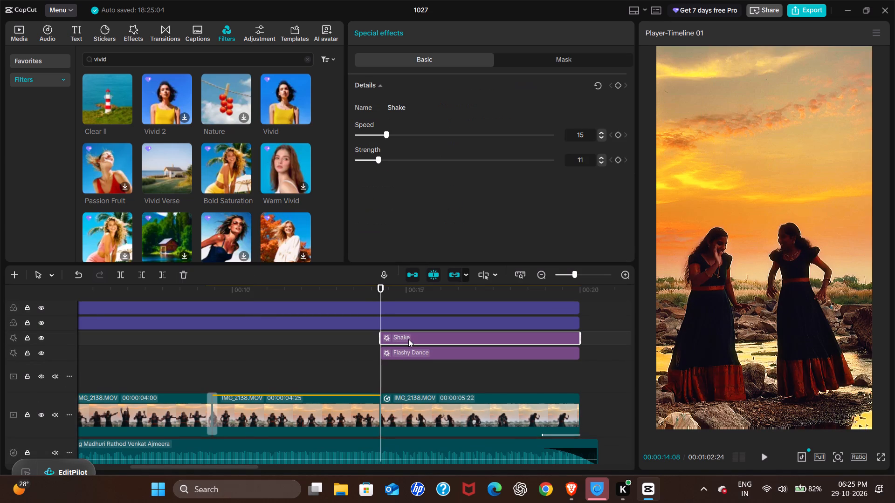
{"action": "scroll", "coordinate": [408, 339], "scroll_direction": "up", "scroll_amount": 1}
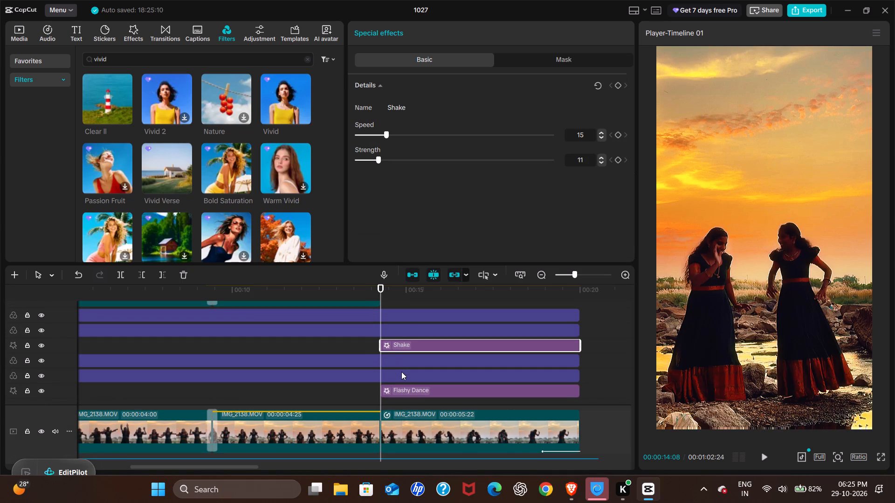
{"action": "left_click_drag", "start_coordinate": [398, 347], "coordinate": [398, 328]}
{"action": "scroll", "coordinate": [398, 333], "scroll_direction": "up", "scroll_amount": 2}
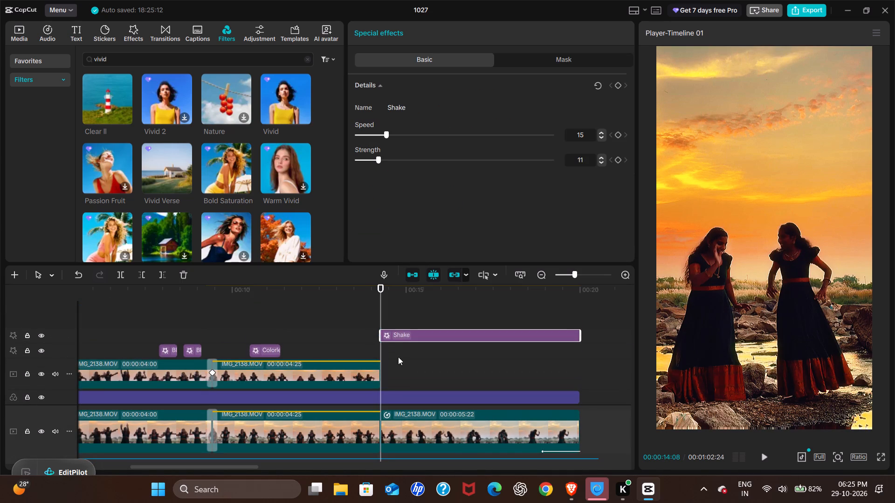
Move the Flashy Dance effect above the overlay clips, directly below Shake and starting at 00:00:14:08.
{"action": "scroll", "coordinate": [401, 377], "scroll_direction": "down", "scroll_amount": 3}
{"action": "left_click", "coordinate": [399, 340]}
{"action": "left_click_drag", "start_coordinate": [399, 341], "coordinate": [401, 329]}
{"action": "scroll", "coordinate": [401, 336], "scroll_direction": "up", "scroll_amount": 2}
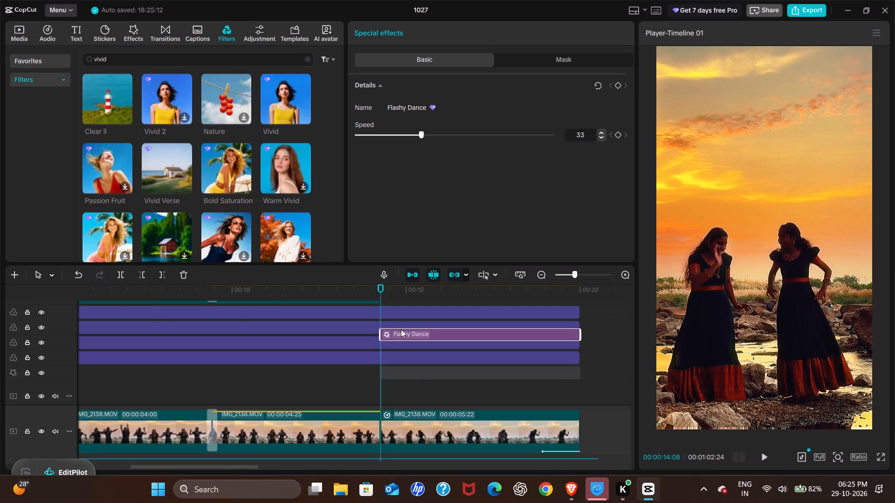
{"action": "scroll", "coordinate": [401, 329], "scroll_direction": "up", "scroll_amount": 2}
{"action": "left_click_drag", "start_coordinate": [401, 329], "coordinate": [400, 349]}
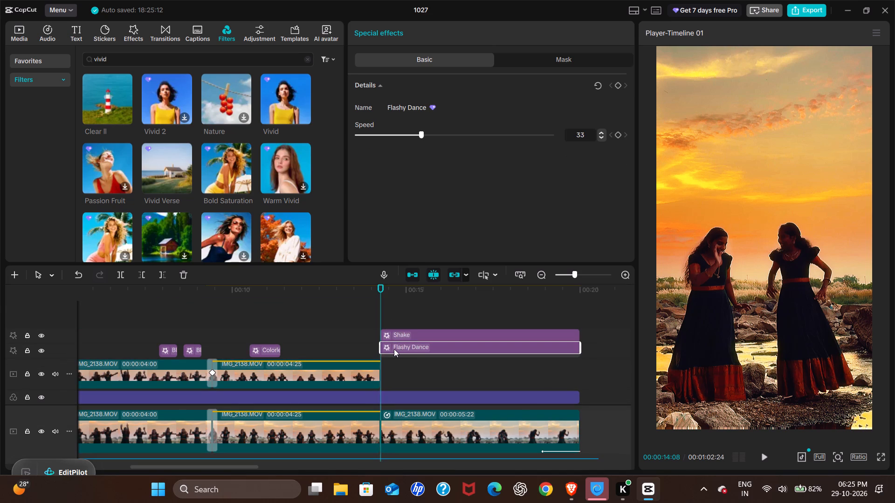
Move the background-removed clip copy from 00:00:57:02 to 00:00:14:08 on the overlay track, directly after the preceding overlay clip.
{"action": "scroll", "coordinate": [342, 340], "scroll_direction": "down", "scroll_amount": 2}
{"action": "scroll", "coordinate": [440, 362], "scroll_direction": "left", "scroll_amount": 10}
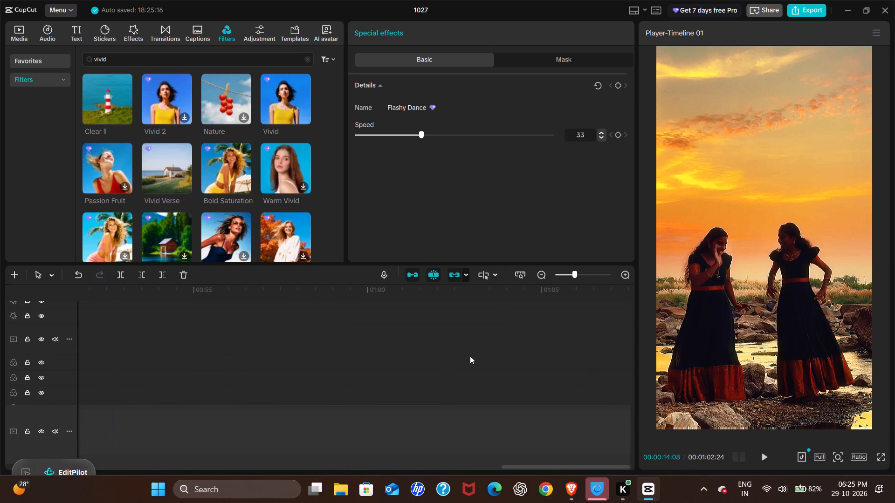
{"action": "scroll", "coordinate": [465, 356], "scroll_direction": "down", "scroll_amount": 5, "text": "ctrl"}
{"action": "scroll", "coordinate": [400, 364], "scroll_direction": "down", "scroll_amount": 2}
{"action": "left_click", "coordinate": [393, 336]}
{"action": "left_click_drag", "start_coordinate": [395, 338], "coordinate": [389, 360]}
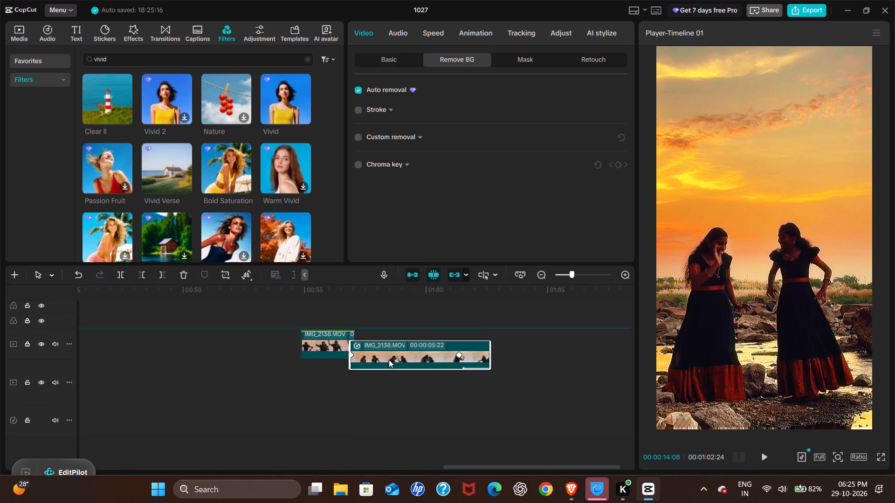
{"action": "left_click_drag", "start_coordinate": [389, 360], "coordinate": [484, 371]}
{"action": "scroll", "coordinate": [389, 360], "scroll_direction": "right", "scroll_amount": 2}
{"action": "scroll", "coordinate": [328, 354], "scroll_direction": "up", "scroll_amount": 2}
{"action": "scroll", "coordinate": [303, 359], "scroll_direction": "right", "scroll_amount": 3}
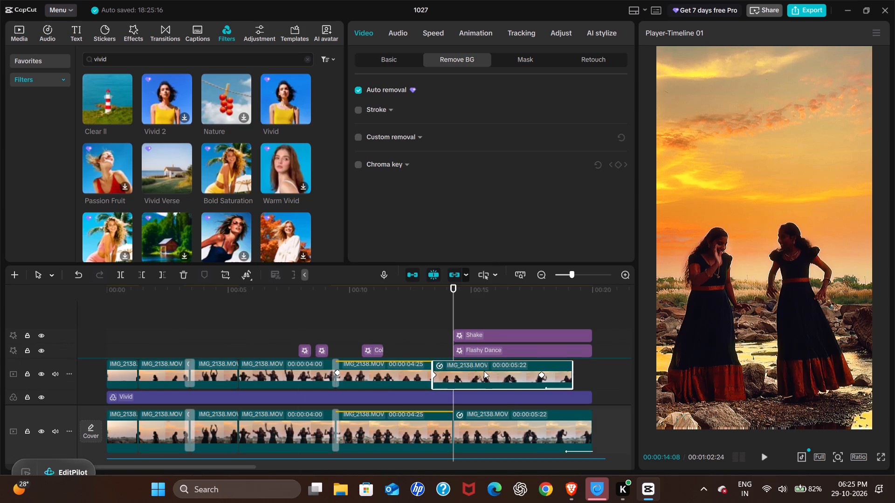
{"action": "left_click_drag", "start_coordinate": [484, 371], "coordinate": [493, 371]}
Play the timeline from about 00:00:14 to about 00:00:18 to check the last overlay clip under the Shake and Flashy Dance effects.
{"action": "left_click", "coordinate": [436, 343]}
{"action": "key", "text": "space"}
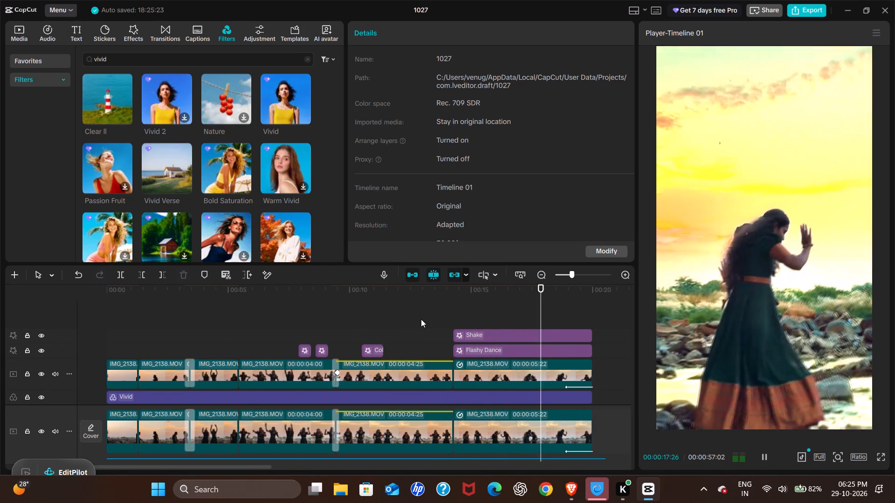
{"action": "left_click", "coordinate": [429, 315]}
{"action": "key", "text": "space"}
Play the video in full screen from 00:00:00 to about 00:00:03:19, pausing repeatedly to examine the opening clips and first transition.
{"action": "left_click_drag", "start_coordinate": [429, 315], "coordinate": [7, 329]}
{"action": "key", "text": "z"}
{"action": "key", "text": "space"}
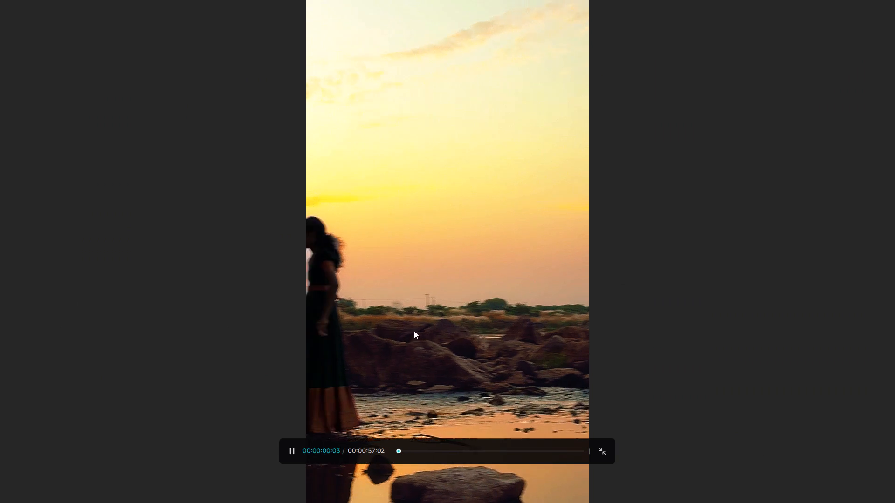
{"action": "key", "text": "space"}
{"action": "key", "text": "space"}
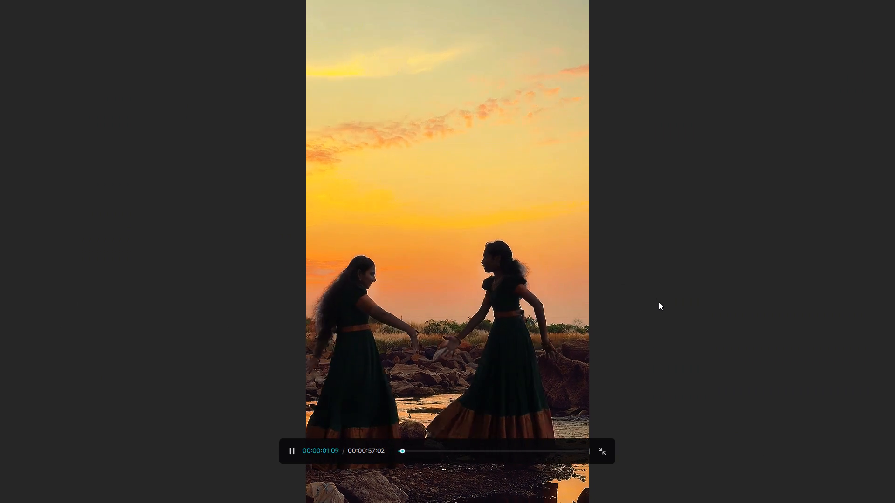
{"action": "key", "text": "space"}
{"action": "key", "text": "space"}
{"action": "key", "text": "space"}
{"action": "key", "text": "space"}
{"action": "key", "text": "space"}
{"action": "key", "text": "space"}
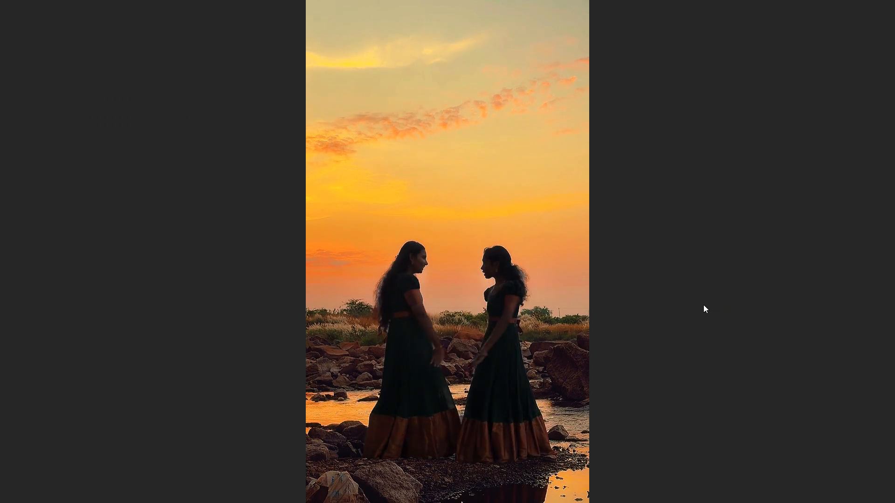
{"action": "key", "text": "space"}
{"action": "key", "text": "space"}
{"action": "key", "text": "space"}
{"action": "key", "text": "space"}
{"action": "key", "text": "space"}
{"action": "key", "text": "space"}
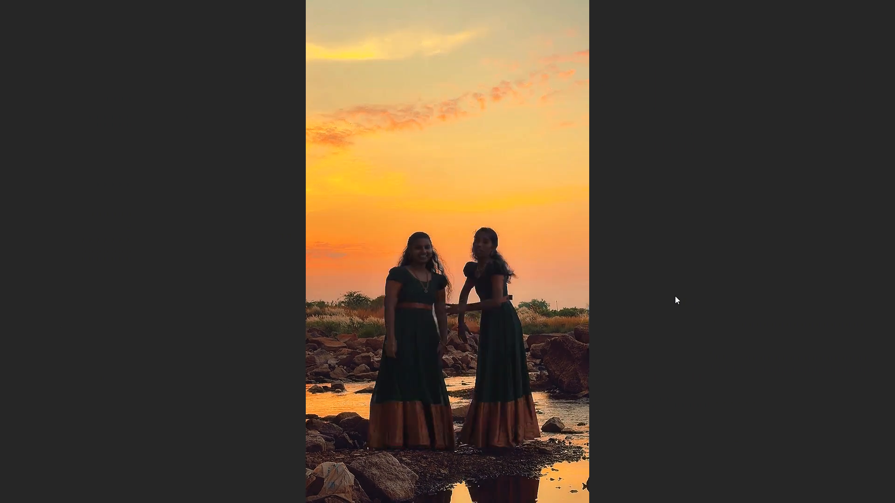
{"action": "key", "text": "space"}
{"action": "key", "text": "space"}
{"action": "key", "text": "space"}
{"action": "key", "text": "Escape"}
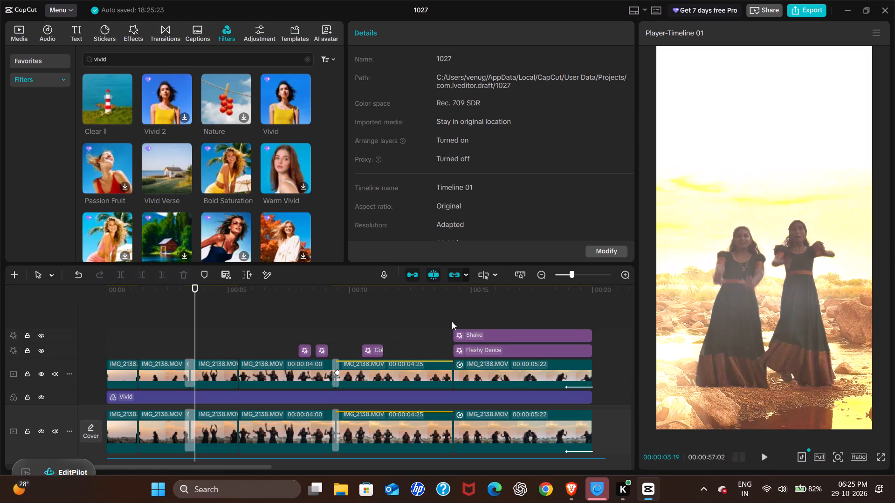
Replay the section from about 00:00:02 to 00:00:04 in short bursts to examine the transition on the overlay and main clips.
{"action": "left_click", "coordinate": [193, 374]}
{"action": "left_click", "coordinate": [182, 345]}
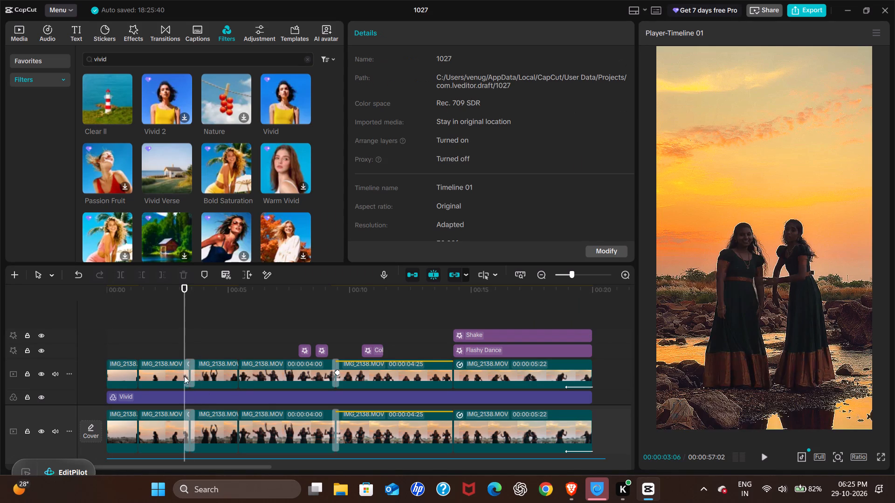
{"action": "key", "text": "space"}
{"action": "key", "text": "space"}
{"action": "left_click", "coordinate": [164, 339]}
{"action": "key", "text": "space"}
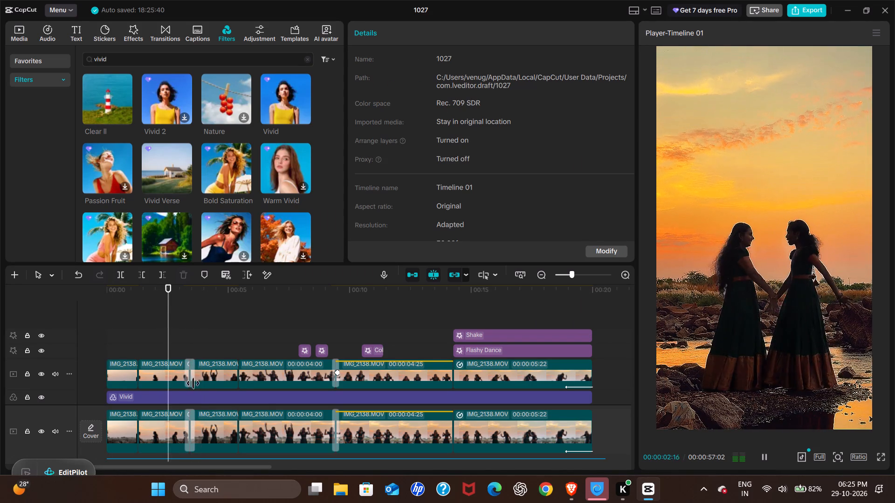
{"action": "key", "text": "space"}
{"action": "key", "text": "space"}
{"action": "key", "text": "space"}
{"action": "key", "text": "space"}
{"action": "key", "text": "space"}
{"action": "key", "text": "space"}
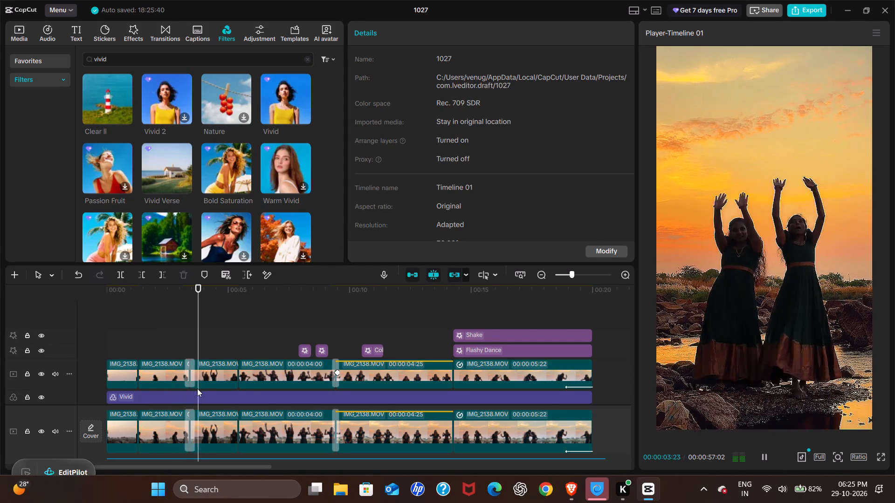
{"action": "key", "text": "space"}
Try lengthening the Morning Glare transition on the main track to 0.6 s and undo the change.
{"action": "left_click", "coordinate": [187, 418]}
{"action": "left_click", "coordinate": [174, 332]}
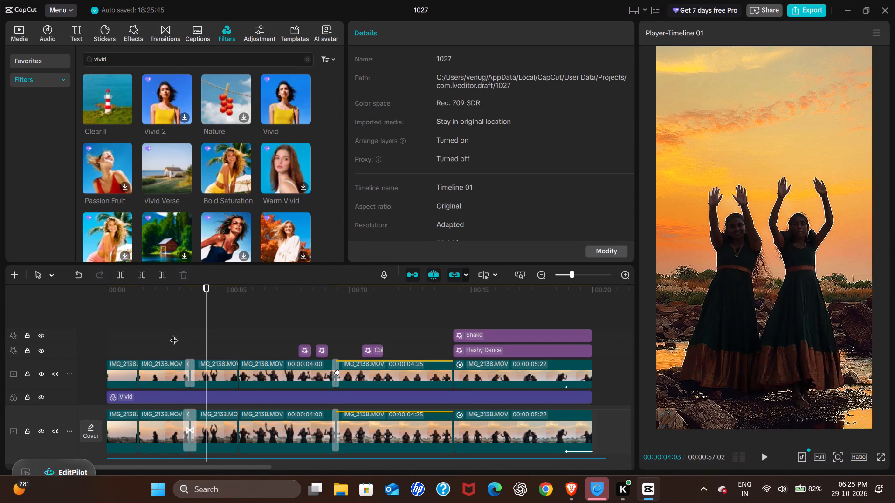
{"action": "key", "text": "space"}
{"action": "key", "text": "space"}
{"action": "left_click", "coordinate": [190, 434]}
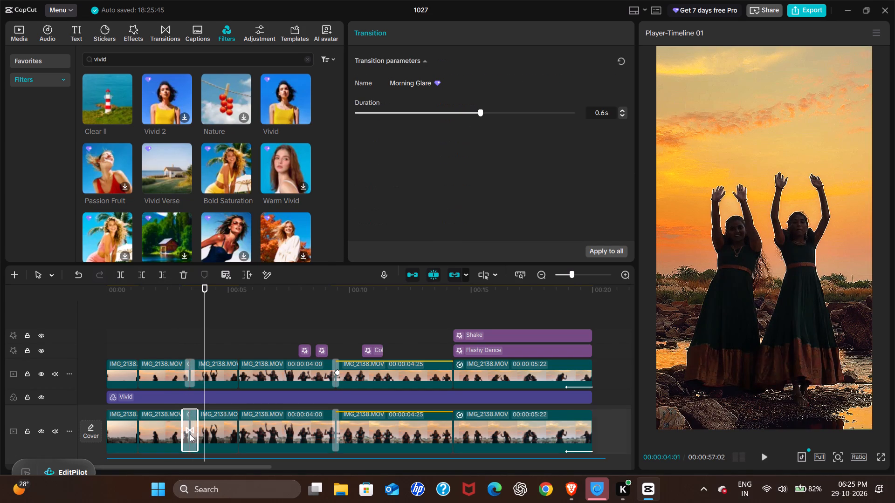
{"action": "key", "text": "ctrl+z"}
Replay the section from about 00:00:02:19 to 00:00:04 in short bursts to examine the Morning Glare transition on both video tracks.
{"action": "left_click", "coordinate": [171, 342]}
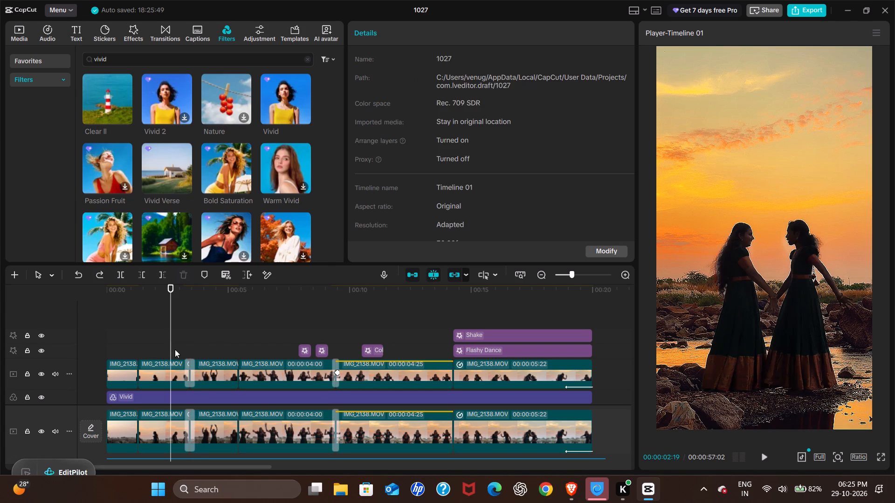
{"action": "key", "text": "space"}
{"action": "left_click", "coordinate": [188, 369]}
{"action": "key", "text": "space"}
{"action": "key", "text": "space"}
{"action": "key", "text": "space"}
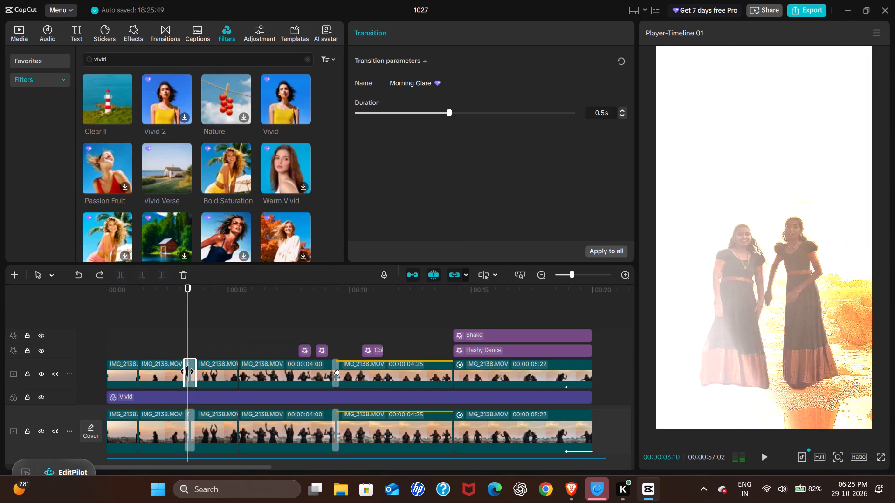
{"action": "key", "text": "space"}
{"action": "key", "text": "space"}
{"action": "key", "text": "space"}
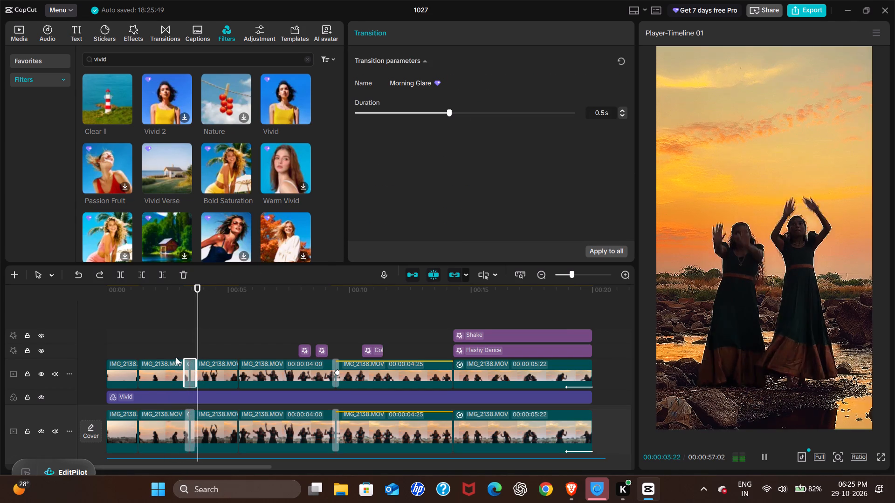
{"action": "key", "text": "space"}
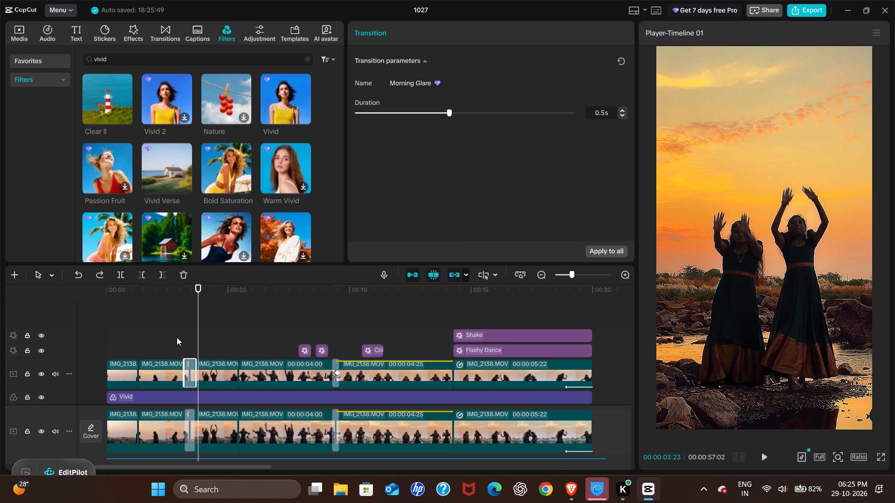
{"action": "left_click", "coordinate": [177, 337]}
{"action": "key", "text": "space"}
{"action": "key", "text": "space"}
{"action": "key", "text": "space"}
{"action": "key", "text": "space"}
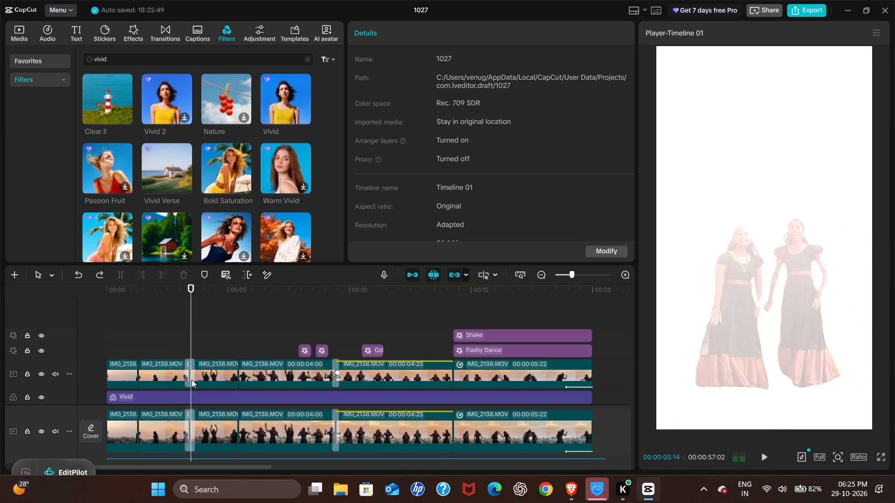
{"action": "key", "text": "space"}
{"action": "key", "text": "space"}
{"action": "key", "text": "space"}
{"action": "key", "text": "space"}
Play the video in full screen from the first transition to about 00:00:10:29 to check the following clips and effects.
{"action": "key", "text": "z"}
{"action": "key", "text": "space"}
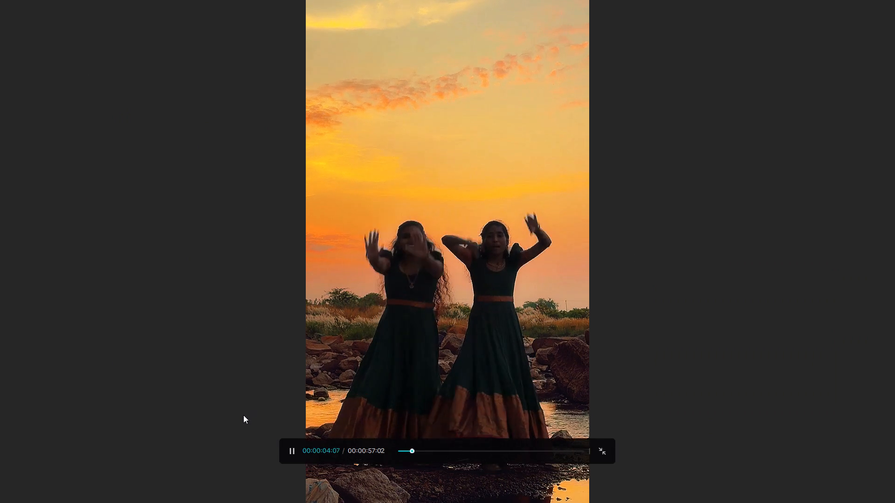
{"action": "key", "text": "space"}
{"action": "key", "text": "space"}
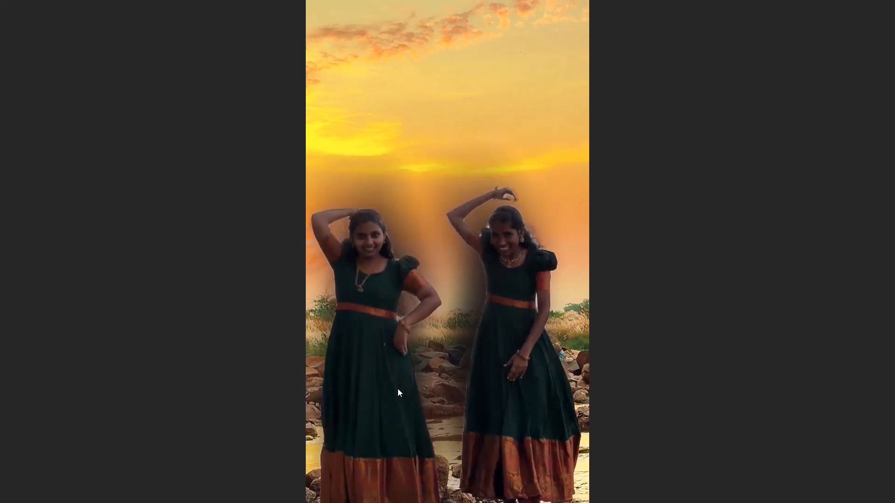
{"action": "key", "text": "space"}
{"action": "key", "text": "Escape"}
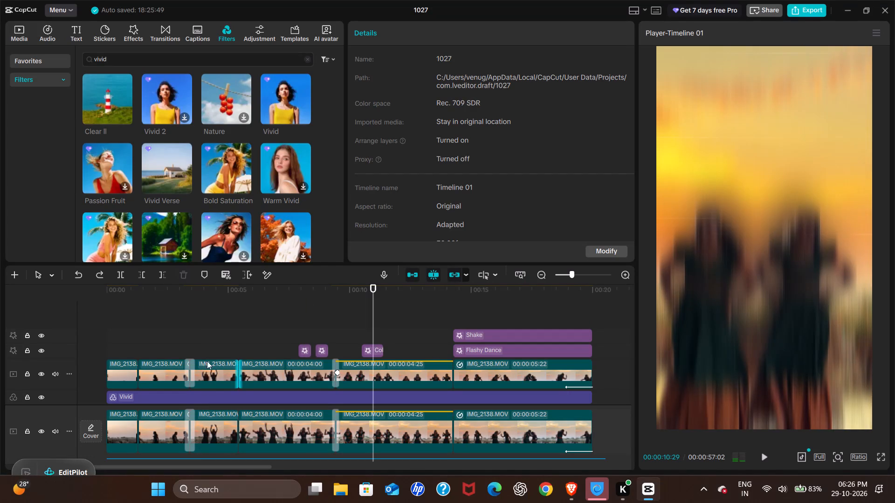
Play the video in full screen from about 00:00:04 past the last clip to review the remaining clips, transitions and effects.
{"action": "left_click", "coordinate": [207, 339]}
{"action": "key", "text": "z"}
{"action": "key", "text": "space"}
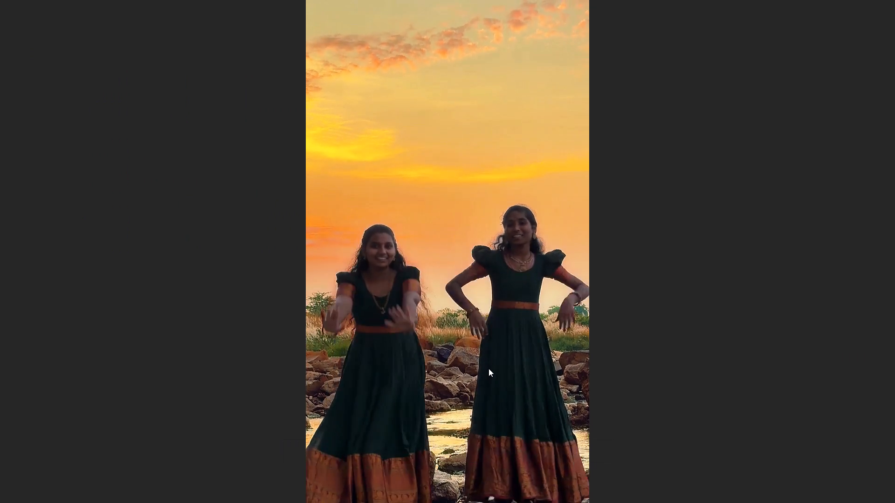
{"action": "key", "text": "space"}
{"action": "key", "text": "space"}
{"action": "key", "text": "space"}
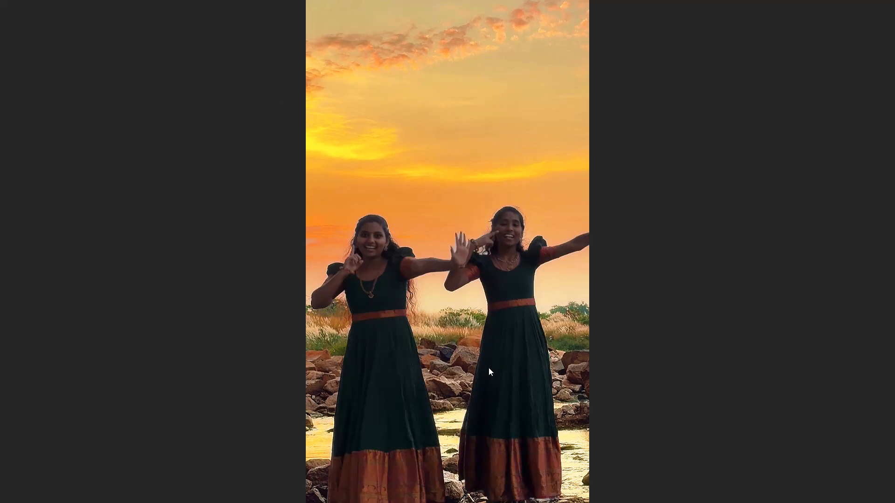
{"action": "key", "text": "space"}
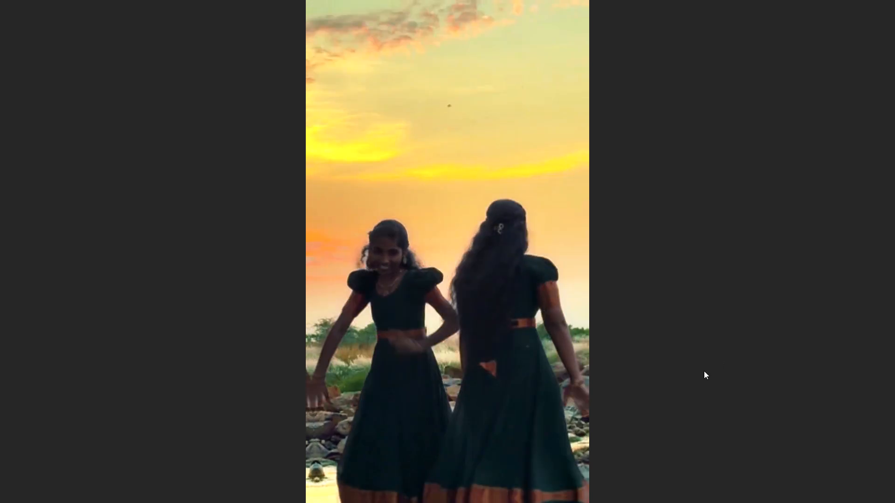
{"action": "key", "text": "space"}
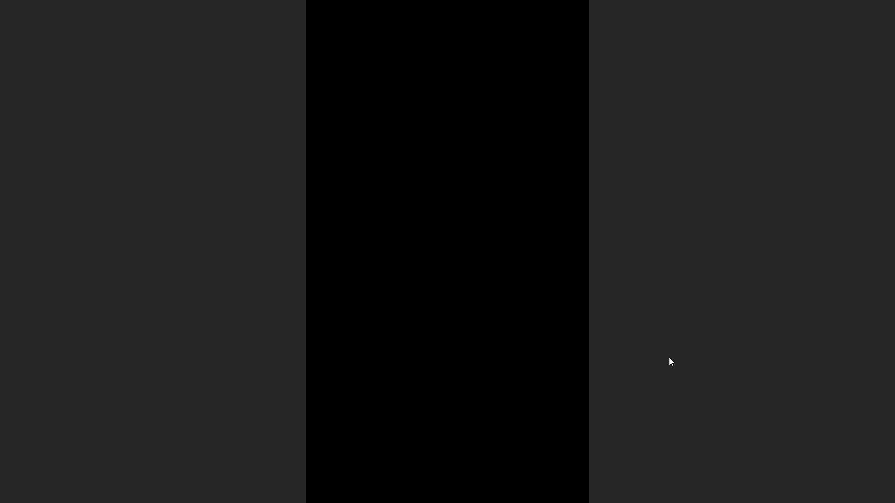
{"action": "key", "text": "Escape"}
{"action": "key", "text": "space"}
{"action": "key", "text": "space"}
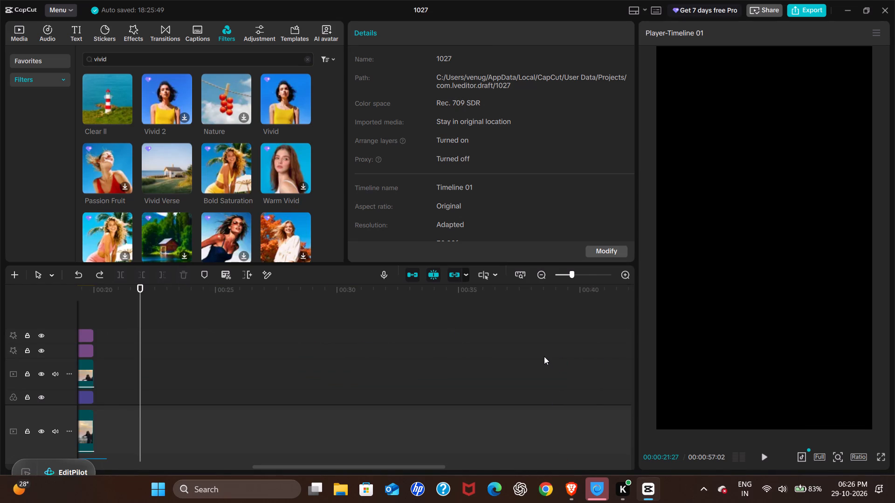
Delete the stray IMG_2138.MOV clip at about 00:00:55, far beyond the end of the edited video.
{"action": "scroll", "coordinate": [544, 356], "scroll_direction": "down", "scroll_amount": 4, "text": "ctrl"}
{"action": "scroll", "coordinate": [493, 364], "scroll_direction": "down", "scroll_amount": 2}
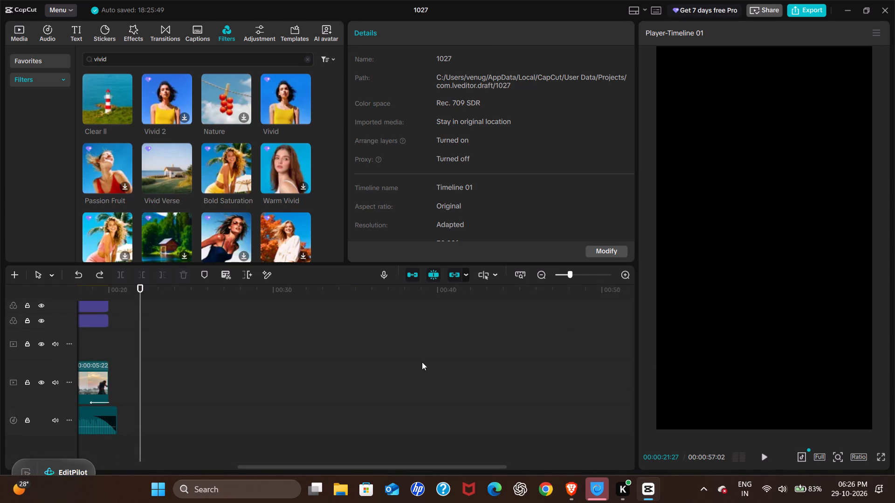
{"action": "scroll", "coordinate": [422, 362], "scroll_direction": "down", "scroll_amount": 1}
{"action": "scroll", "coordinate": [419, 360], "scroll_direction": "left", "scroll_amount": 2}
{"action": "left_click", "coordinate": [447, 342]}
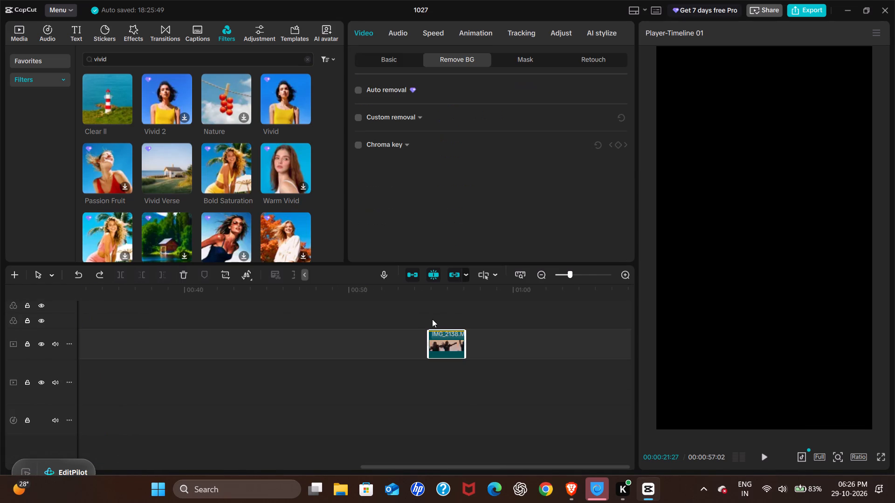
{"action": "key", "text": "Delete"}
Play the video in full screen from 00:00:00 to about 00:00:14:16 to review the layered clips, transitions and effects.
{"action": "scroll", "coordinate": [411, 346], "scroll_direction": "right", "scroll_amount": 6}
{"action": "scroll", "coordinate": [326, 338], "scroll_direction": "up", "scroll_amount": 4}
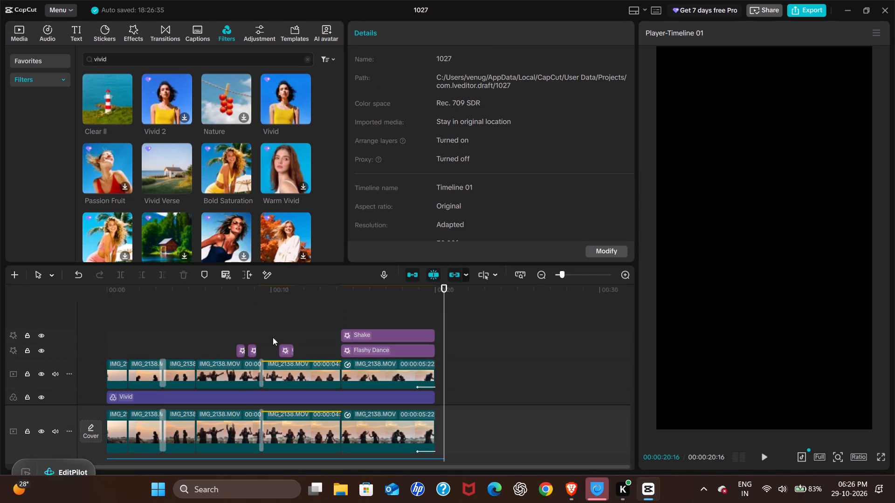
{"action": "left_click", "coordinate": [227, 326]}
{"action": "left_click_drag", "start_coordinate": [227, 326], "coordinate": [50, 365]}
{"action": "key", "text": "z"}
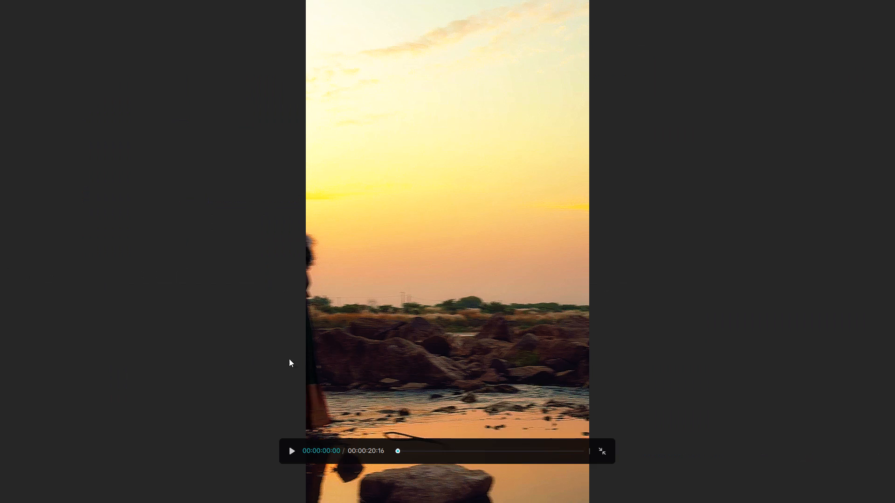
{"action": "key", "text": "space"}
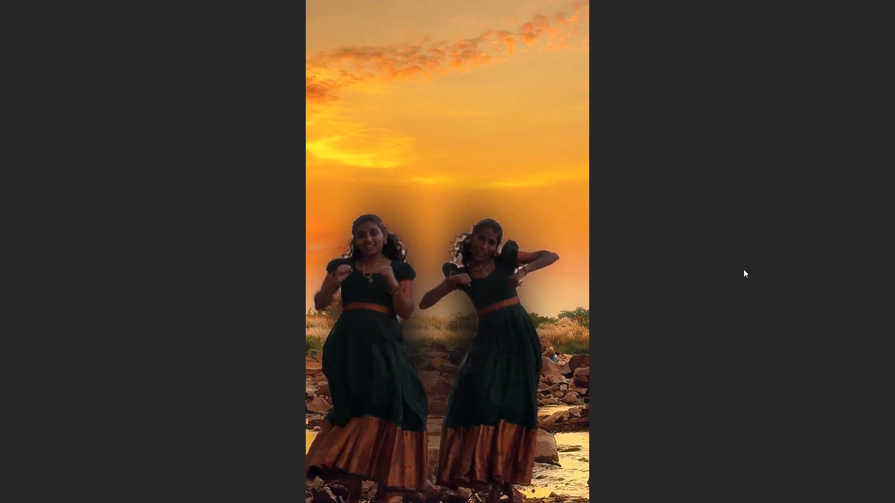
{"action": "key", "text": "Escape"}
{"action": "key", "text": "space"}
Replay the timeline from about 00:00:09 to the end to check the last clips under the Shake and Flashy Dance effects.
{"action": "left_click", "coordinate": [303, 377]}
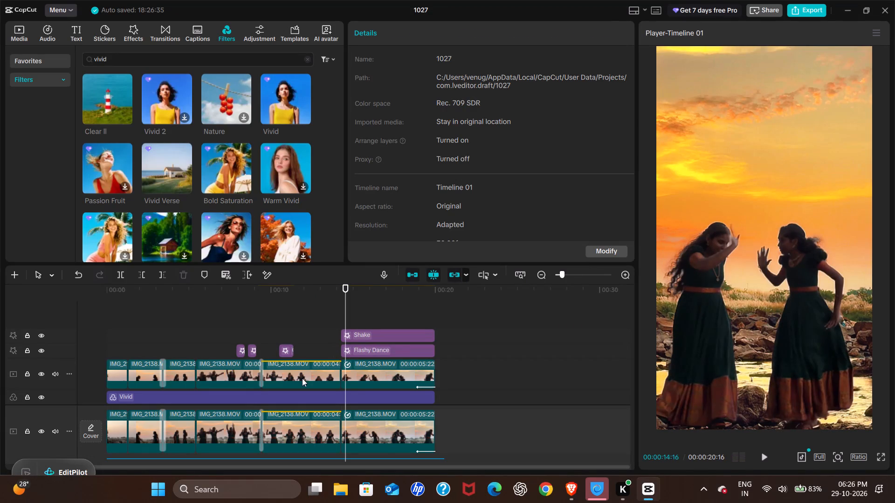
{"action": "left_click", "coordinate": [255, 332]}
{"action": "key", "text": "space"}
{"action": "left_click", "coordinate": [343, 340]}
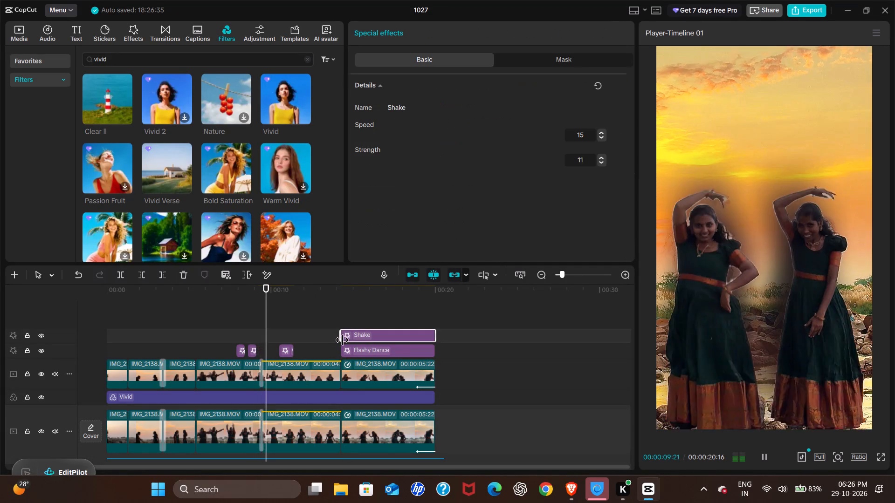
{"action": "key", "text": "space"}
{"action": "left_click", "coordinate": [325, 336]}
{"action": "key", "text": "space"}
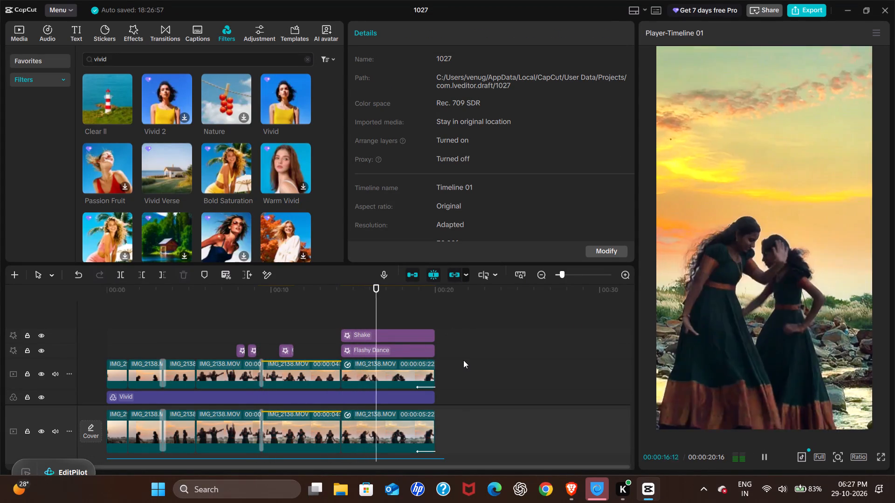
{"action": "key", "text": "space"}
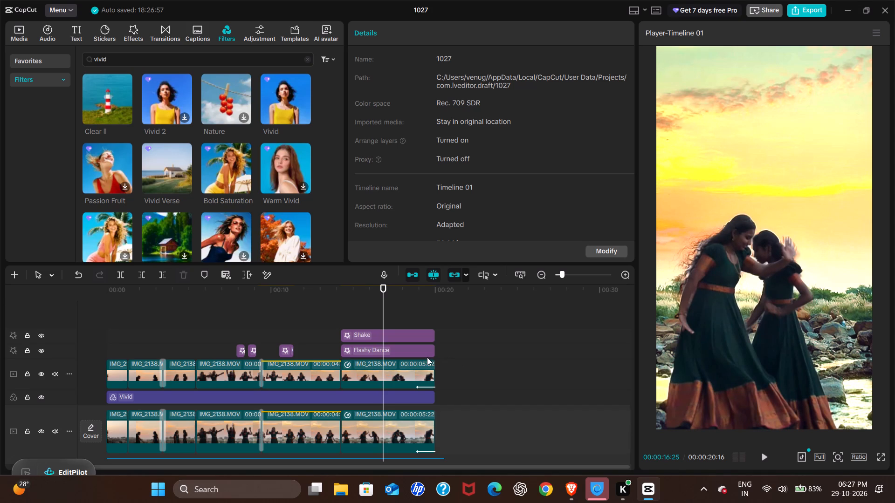
{"action": "key", "text": "space"}
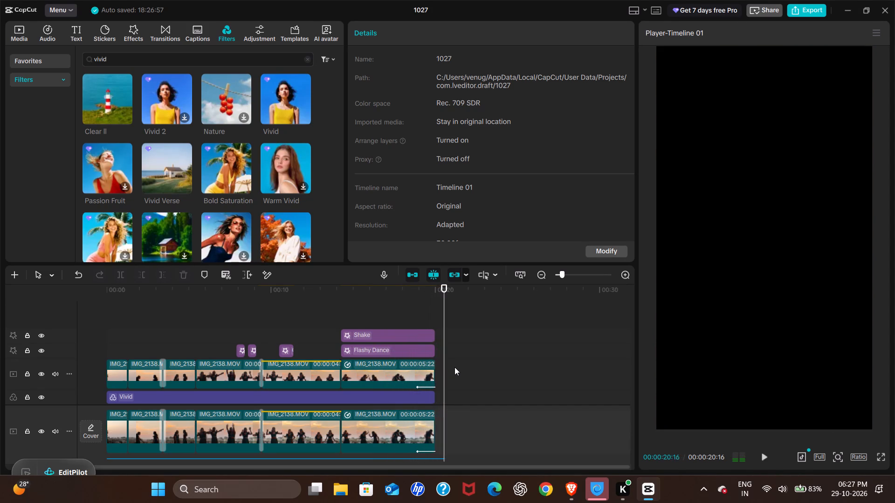
{"action": "key", "text": "space"}
{"action": "key", "text": "space"}
{"action": "key", "text": "space"}
{"action": "key", "text": "space"}
Combine all clips, effects, filters and audio on the timeline into one compound clip.
{"action": "key", "text": "ctrl+a"}
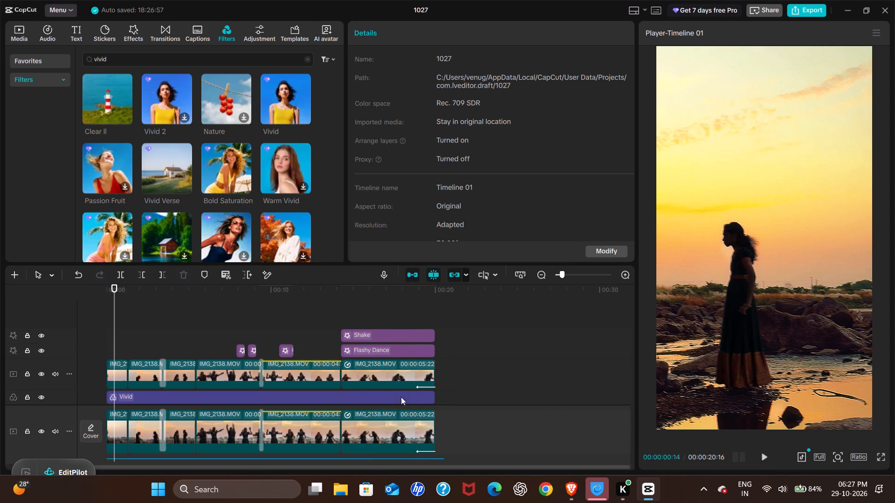
{"action": "right_click", "coordinate": [306, 362]}
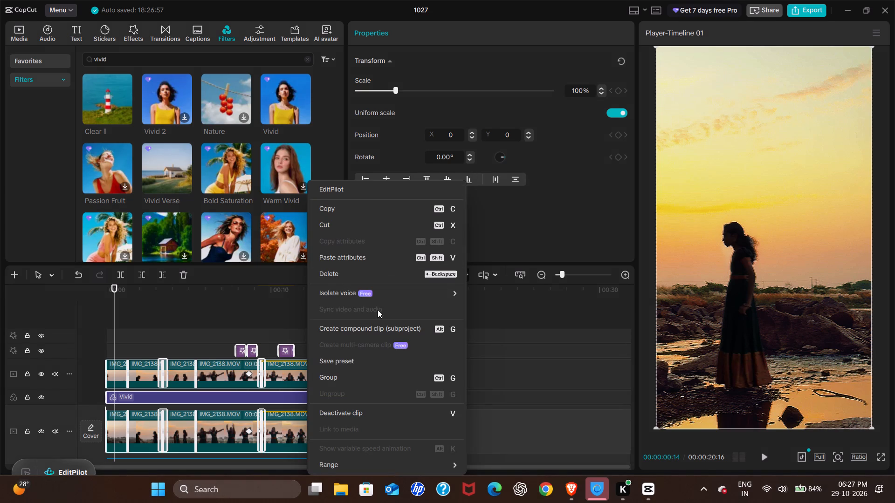
{"action": "left_click", "coordinate": [387, 328]}
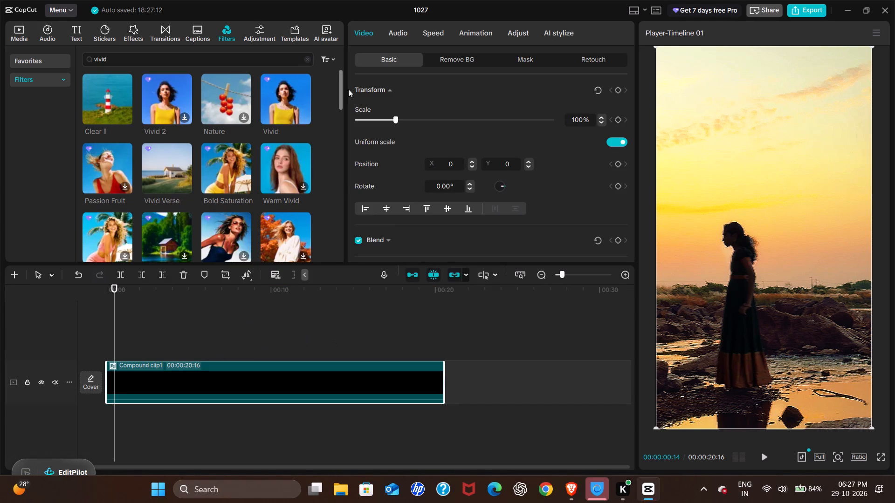
Turn on Motion blur for the compound clip and set its Blur value to 0.
{"action": "scroll", "coordinate": [438, 123], "scroll_direction": "down", "scroll_amount": 16}
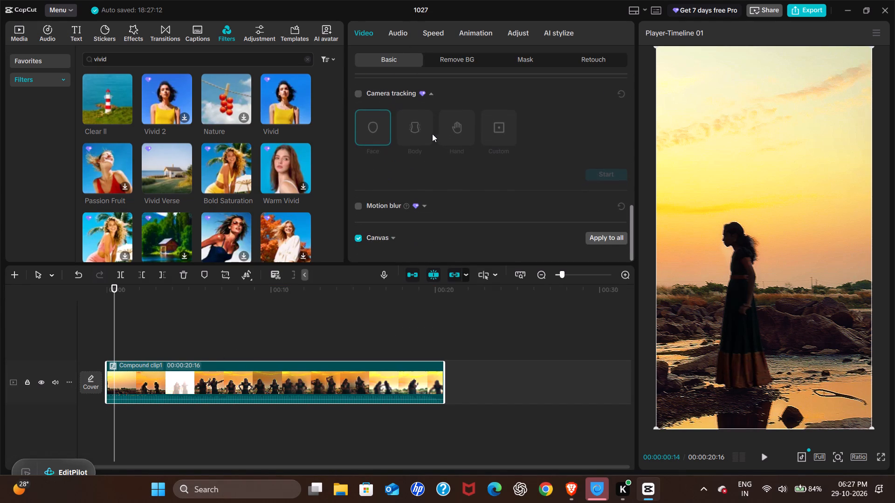
{"action": "scroll", "coordinate": [432, 134], "scroll_direction": "down", "scroll_amount": 2}
{"action": "left_click", "coordinate": [360, 205]}
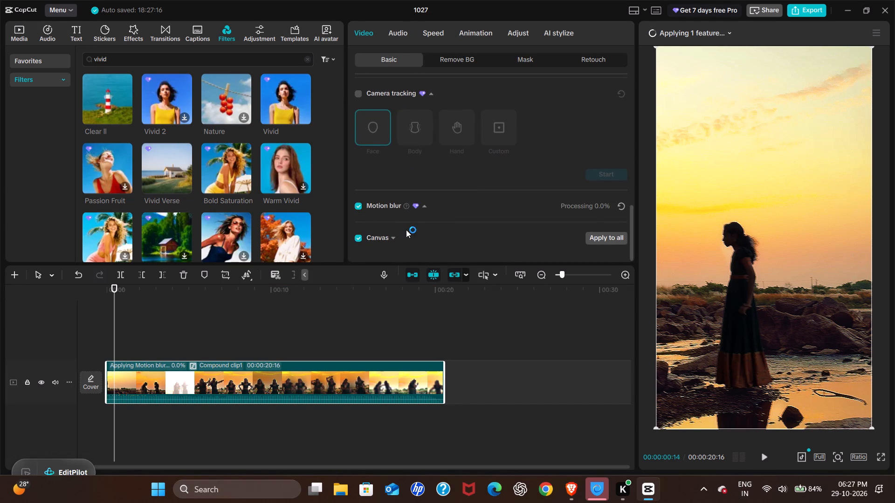
{"action": "left_click_drag", "start_coordinate": [410, 236], "coordinate": [268, 236]}
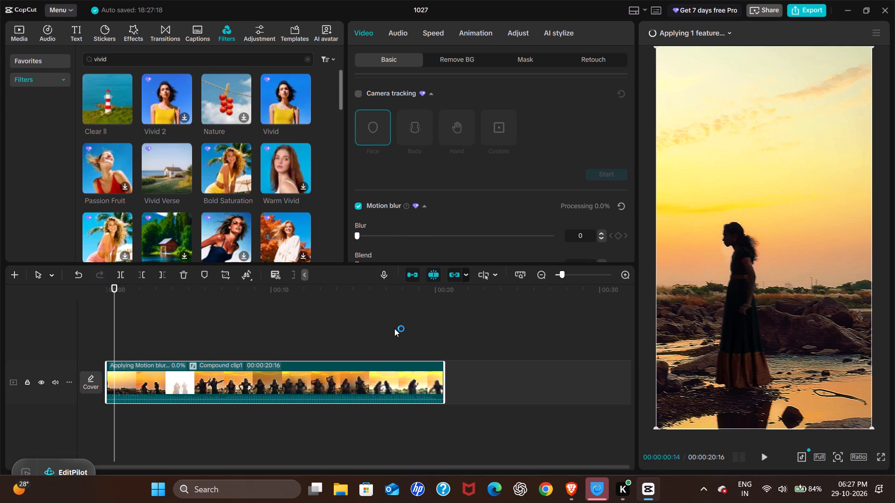